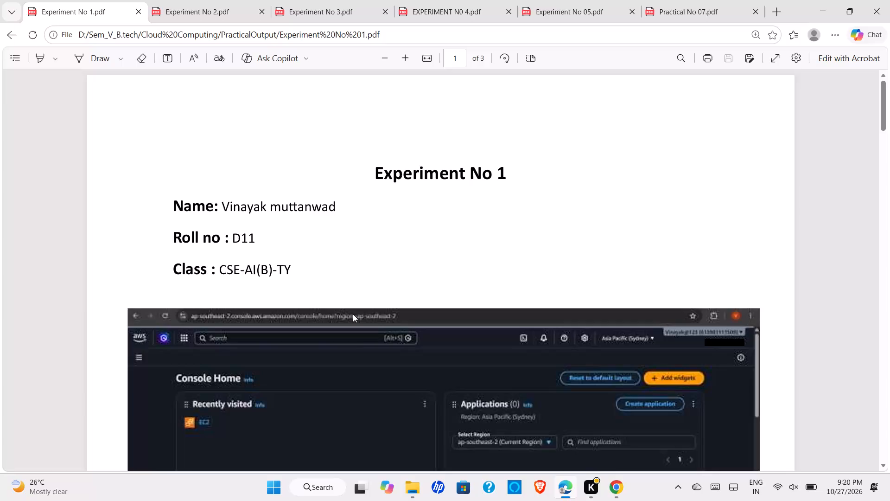
Review the AWS console, launch-instance and EC2 instance summary screenshots in the Experiment No 1 PDF.
scroll(353, 314, "up", 1)
scroll(353, 314, "down", 9)
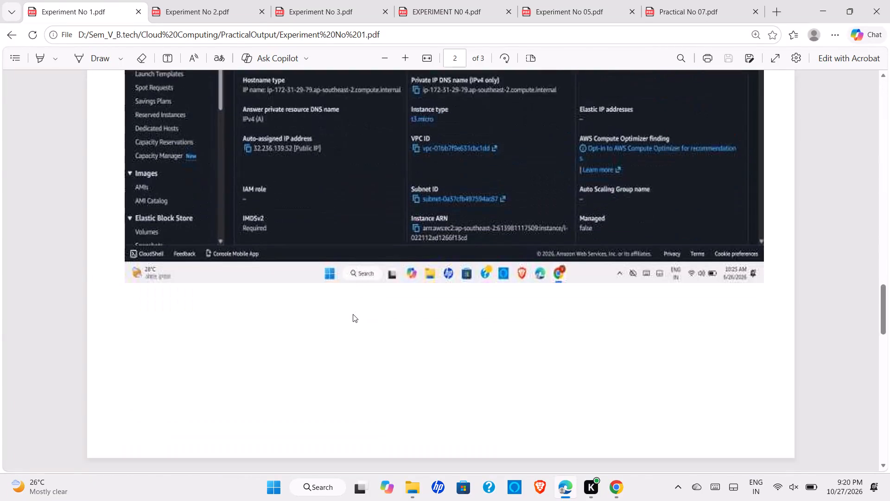
scroll(353, 314, "up", 4)
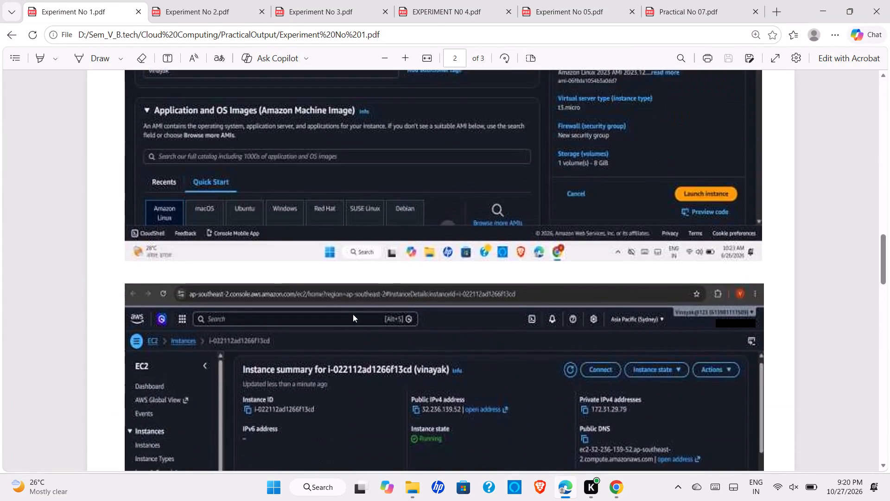
scroll(353, 314, "up", 1)
scroll(353, 314, "down", 1)
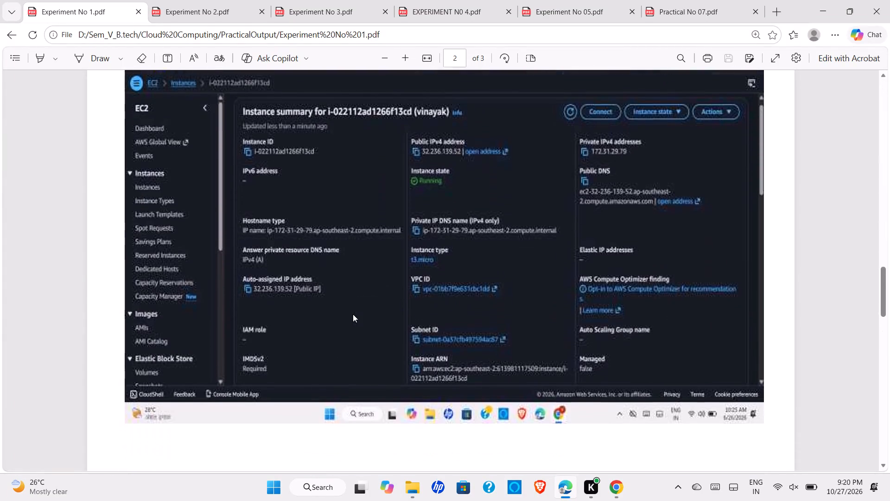
scroll(353, 314, "up", 2)
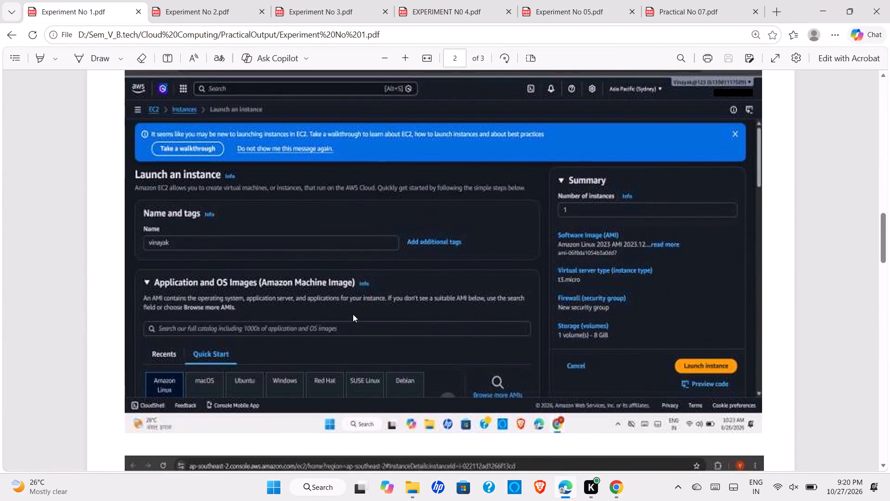
scroll(353, 314, "up", 2)
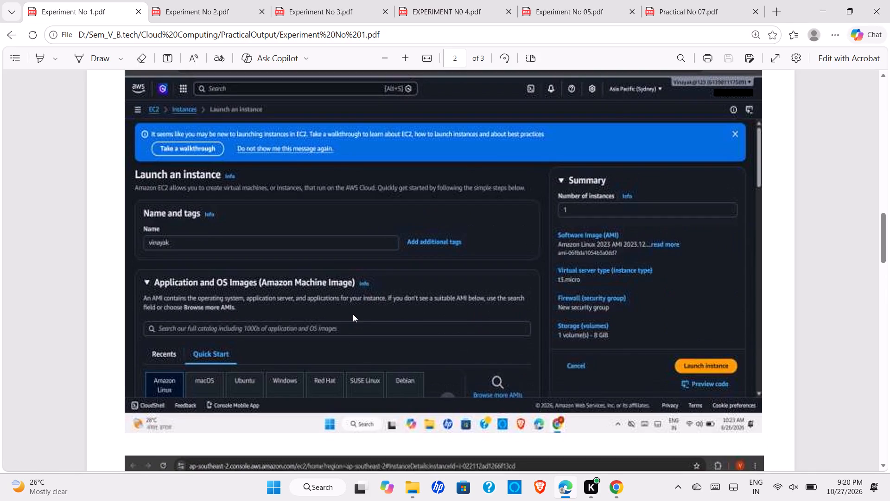
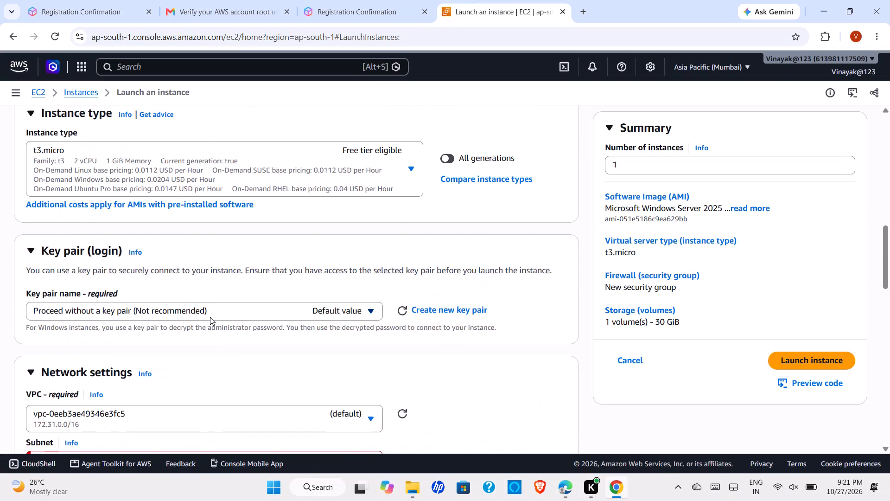
Review the EC2 launch form's name, machine image, instance type, key pair and network settings for Myinstance.
scroll(210, 317, "down", 1)
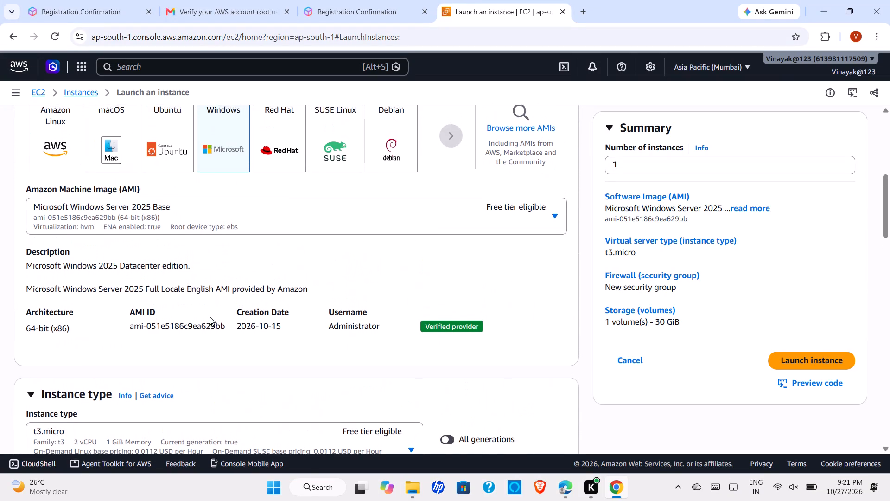
scroll(210, 317, "down", 2)
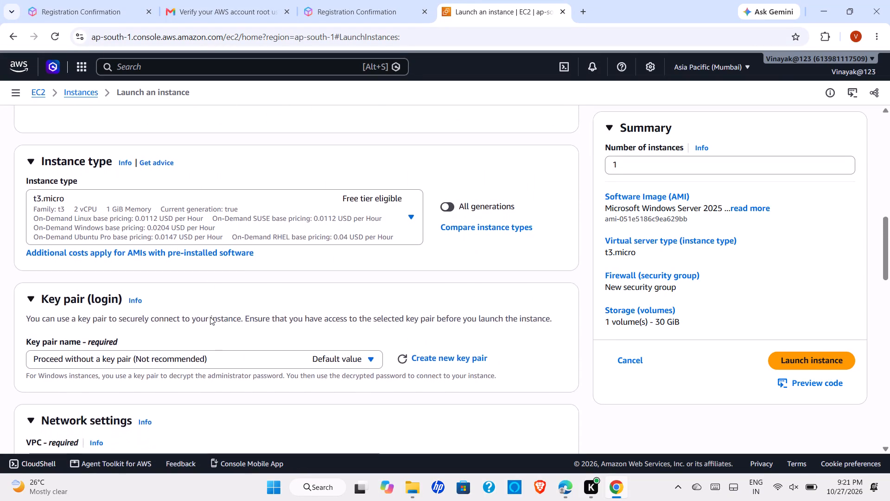
scroll(210, 317, "down", 1)
scroll(210, 317, "up", 2)
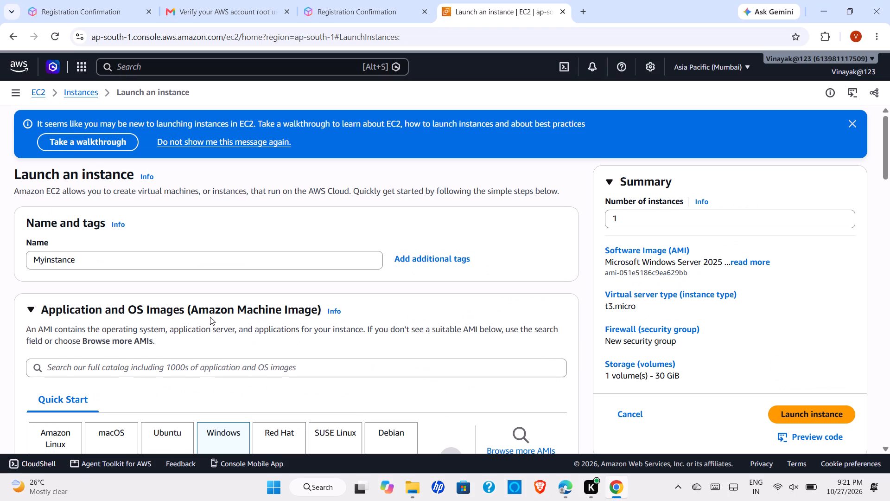
scroll(210, 317, "up", 1)
scroll(210, 317, "down", 2)
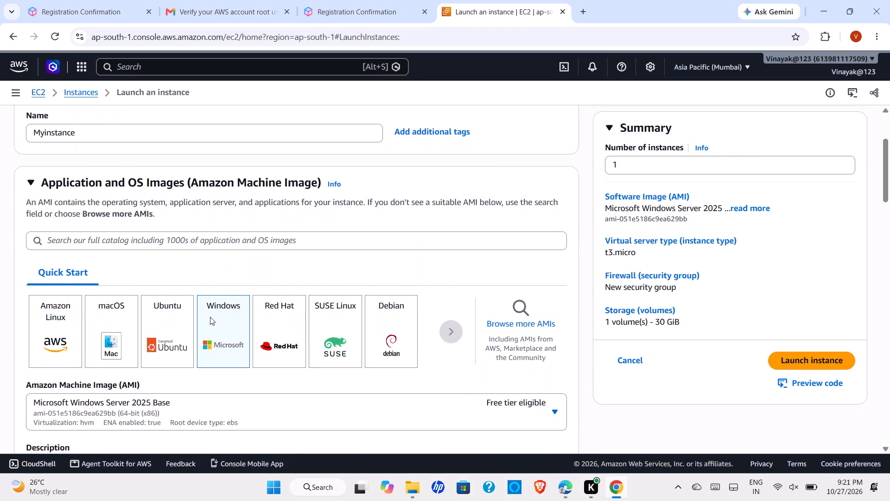
scroll(210, 317, "down", 1)
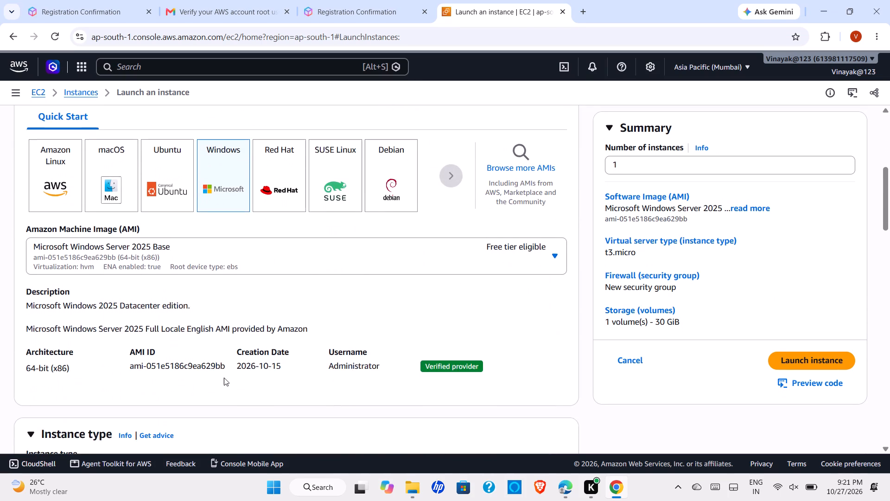
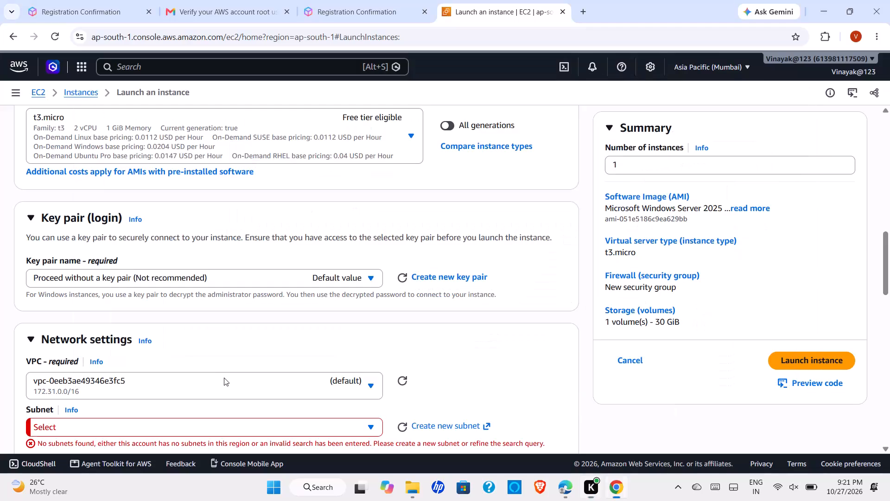
Switch to the Experiment No 1 PDF in Edge and examine its screenshots of the launch form, instance summary and instances list.
key("alt+Tab")
key("alt+Tab")
scroll(224, 378, "down", 1)
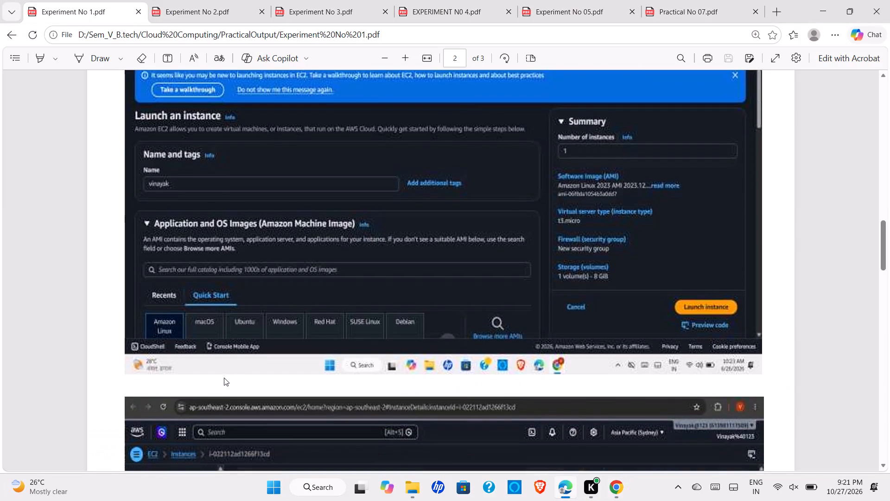
scroll(224, 378, "down", 4)
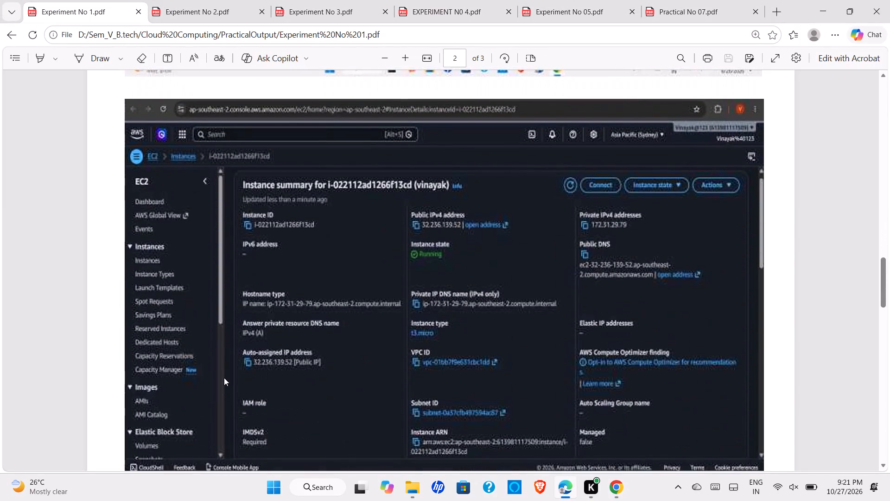
scroll(224, 378, "down", 4)
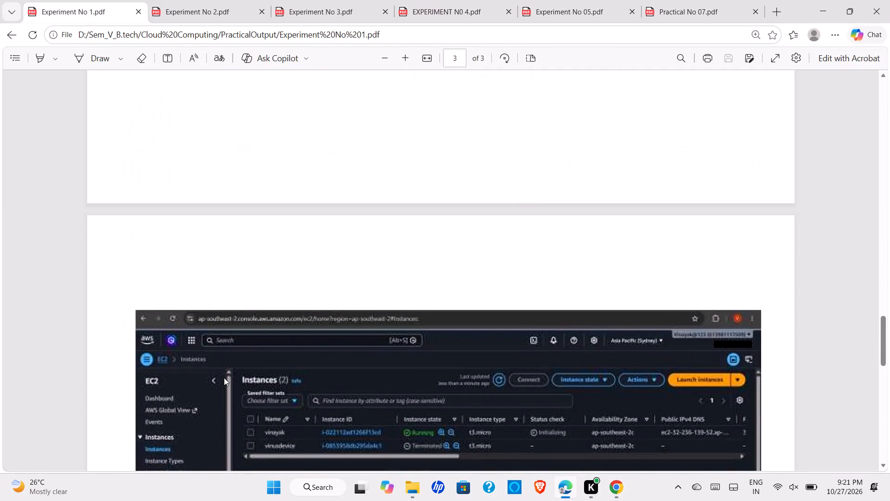
scroll(224, 378, "down", 3)
key("alt+Tab")
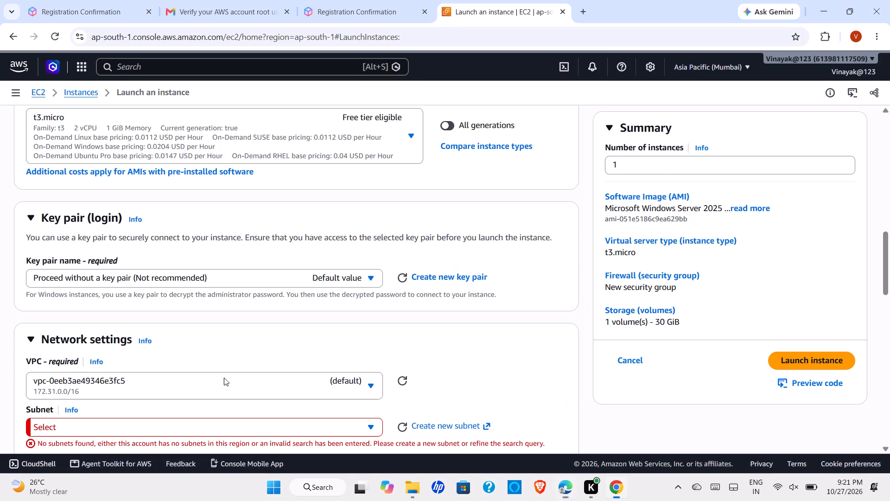
key("alt+Tab")
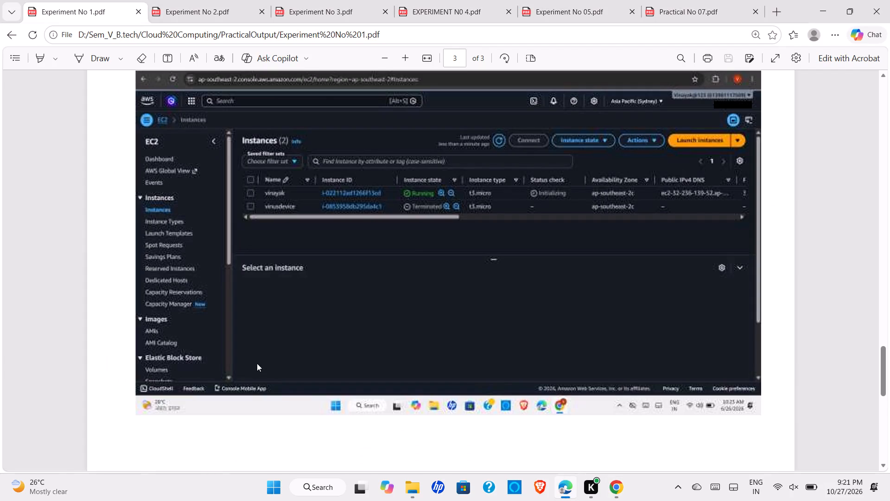
scroll(304, 306, "up", 2)
Return to the AWS console in Chrome and recheck the launch form's name, machine image, instance type and key pair sections.
key("alt+Tab")
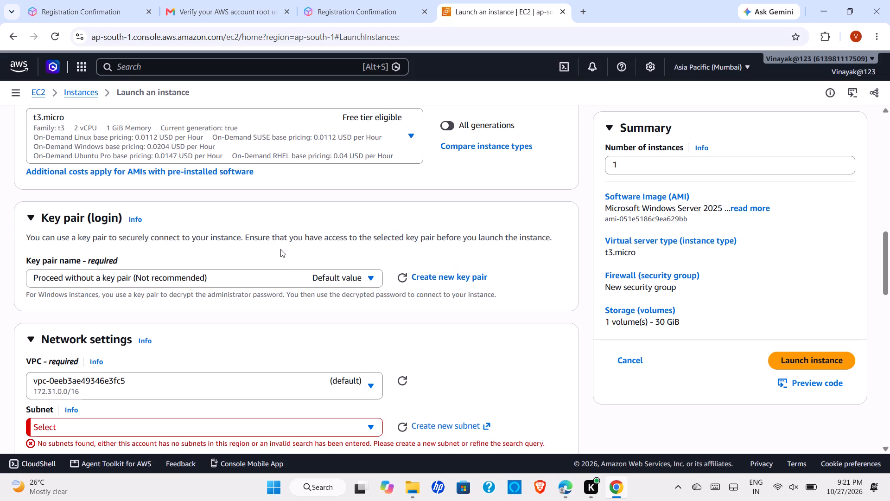
scroll(280, 248, "up", 4)
scroll(299, 291, "down", 4)
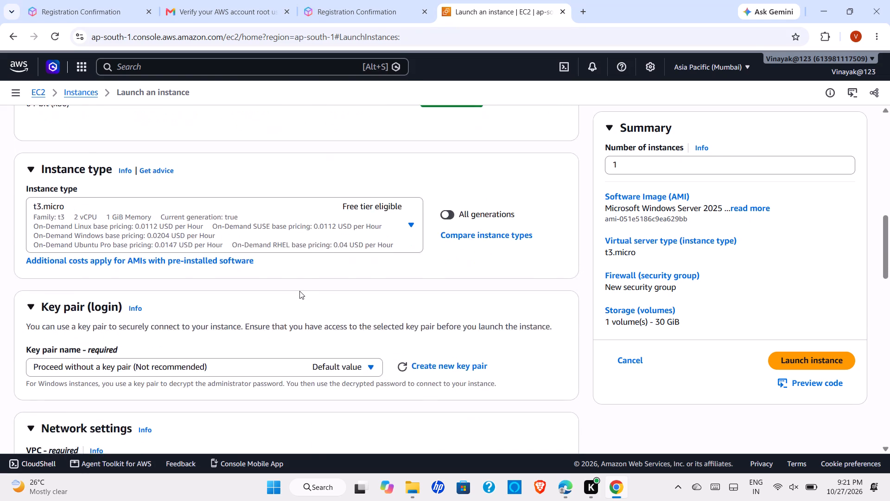
scroll(299, 291, "up", 8)
scroll(299, 291, "down", 1)
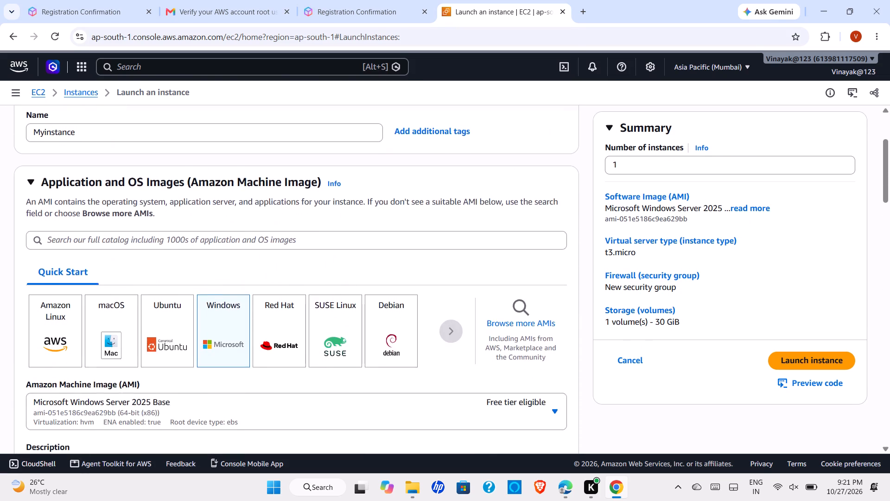
scroll(299, 291, "down", 1)
scroll(420, 344, "down", 1)
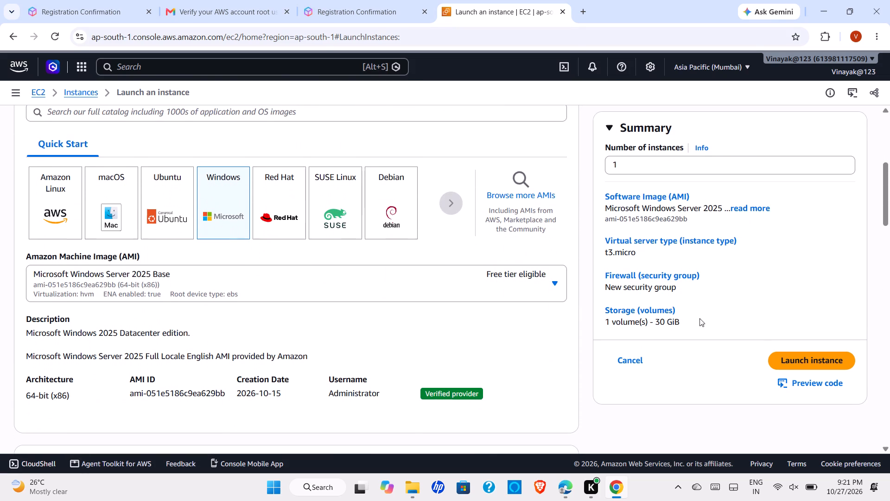
Start a fresh EC2 instance launch form from the AWS Console Home, launching without a walkthrough.
left_click(26, 59)
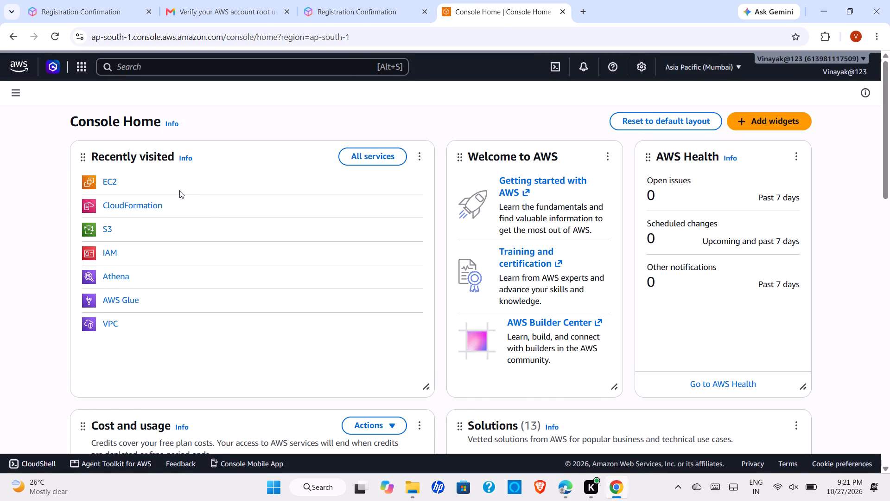
left_click(106, 181)
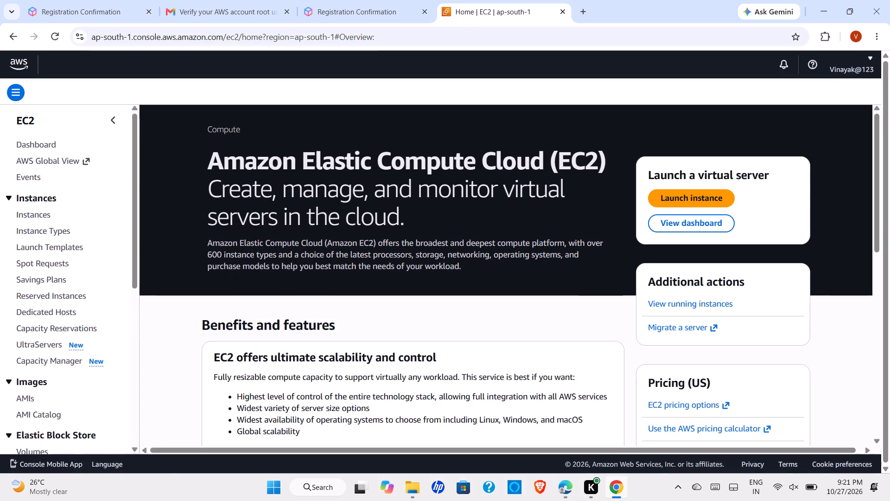
scroll(332, 296, "down", 1)
left_click(685, 186)
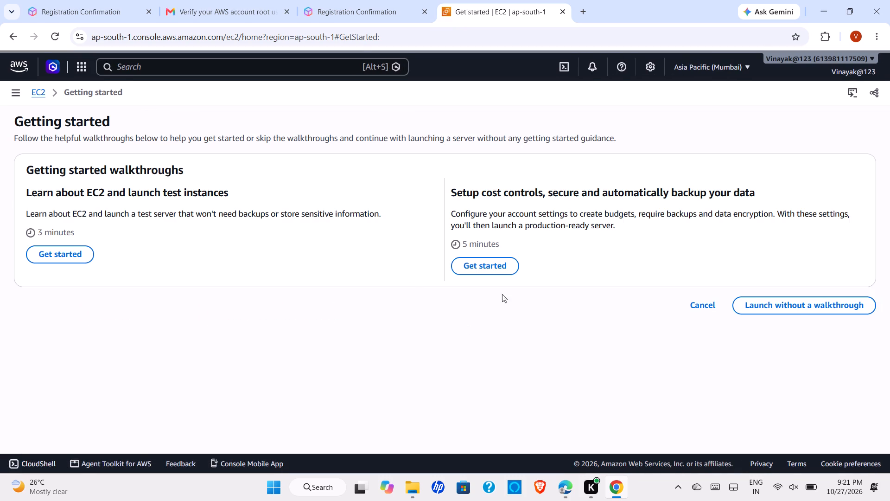
left_click(801, 311)
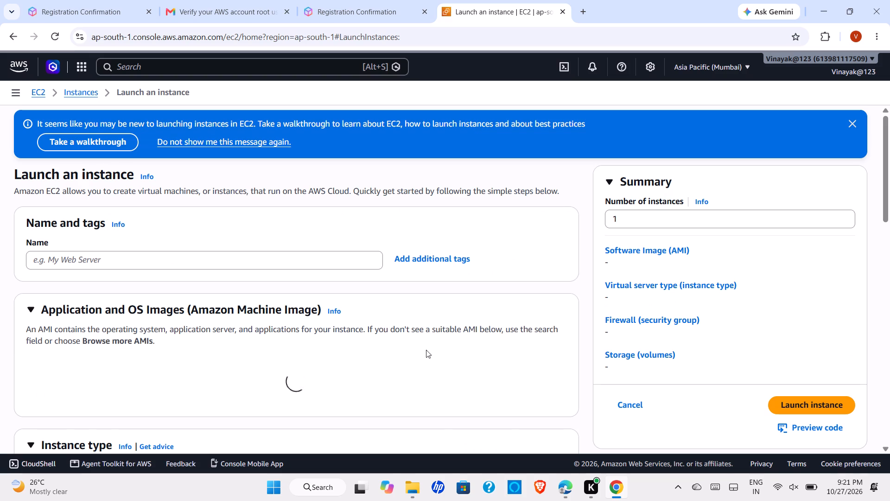
Name the new EC2 instance MyInstance.
scroll(422, 346, "down", 5)
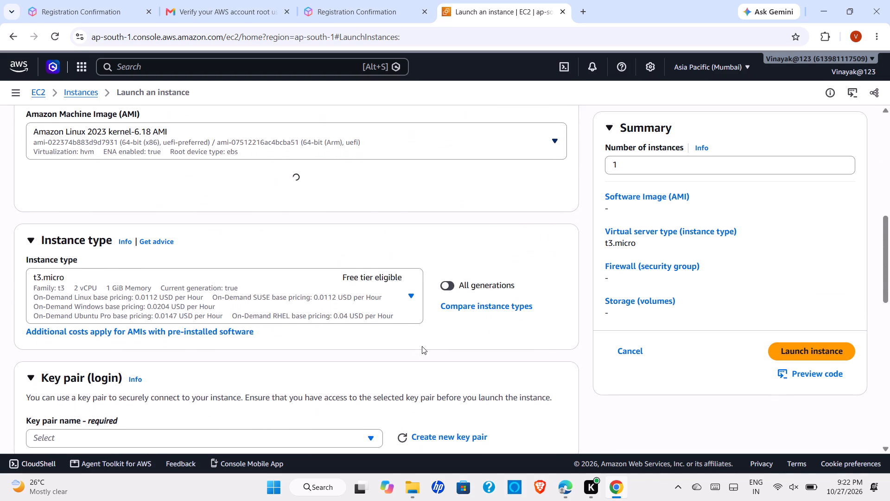
scroll(422, 346, "down", 1)
scroll(422, 346, "up", 5)
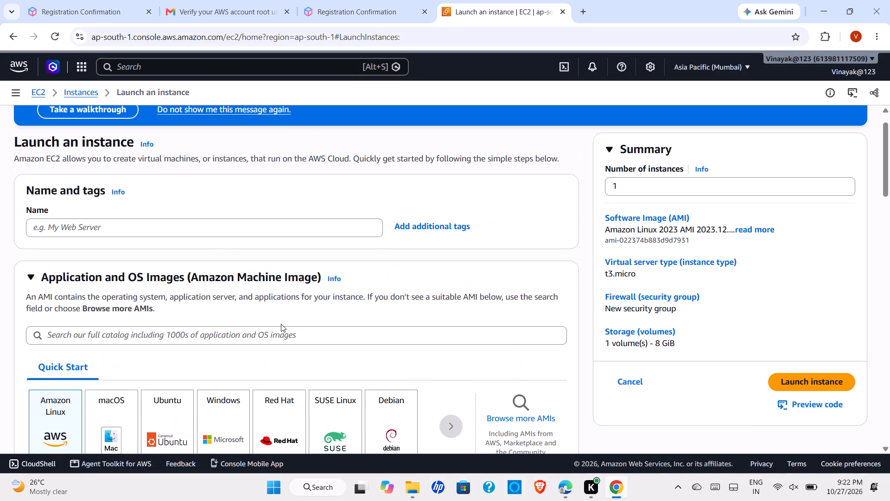
left_click(229, 228)
type("My")
type("Instance")
scroll(229, 228, "down", 1)
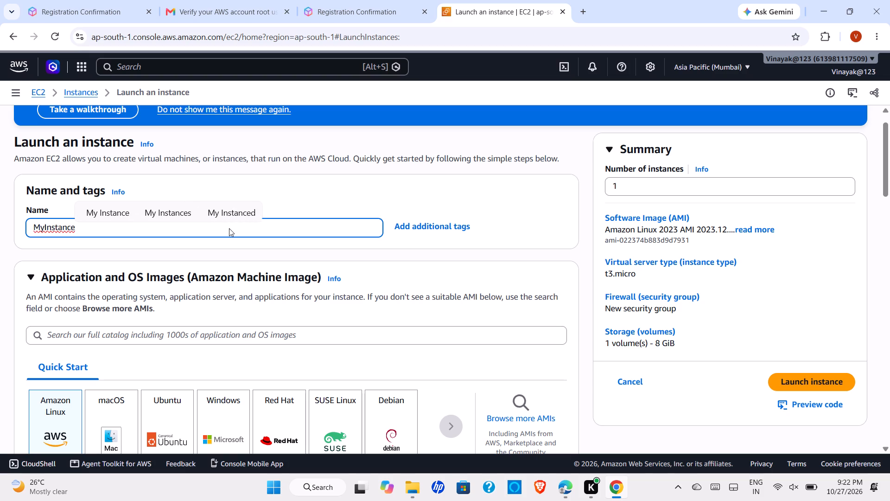
left_click(407, 250)
Set the instance's key pair to "Proceed without a key pair (Not recommended)".
scroll(407, 250, "down", 2)
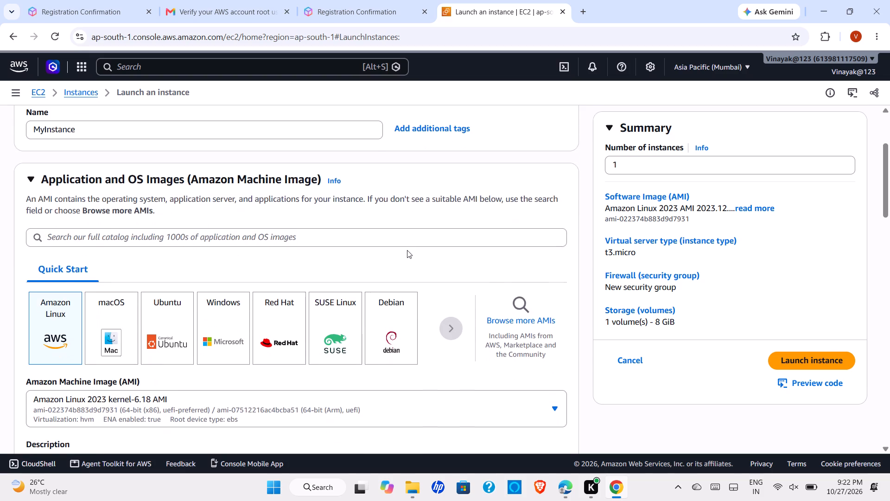
scroll(225, 317, "down", 2)
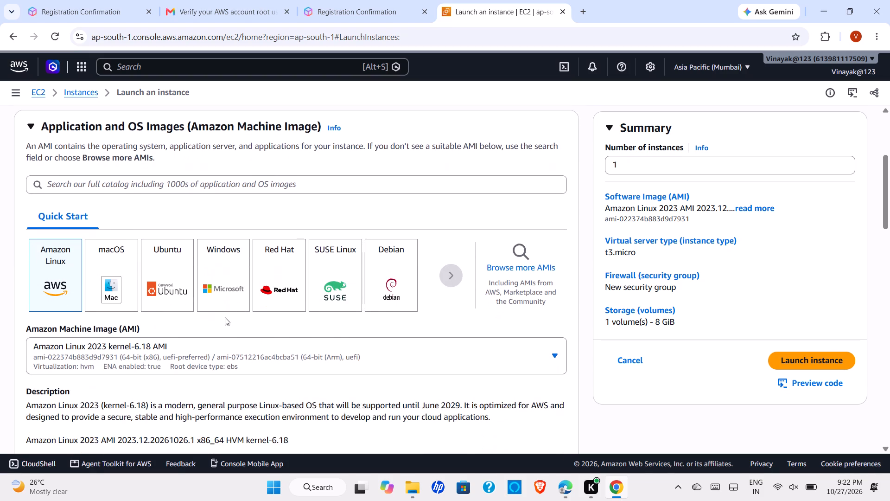
scroll(225, 317, "down", 3)
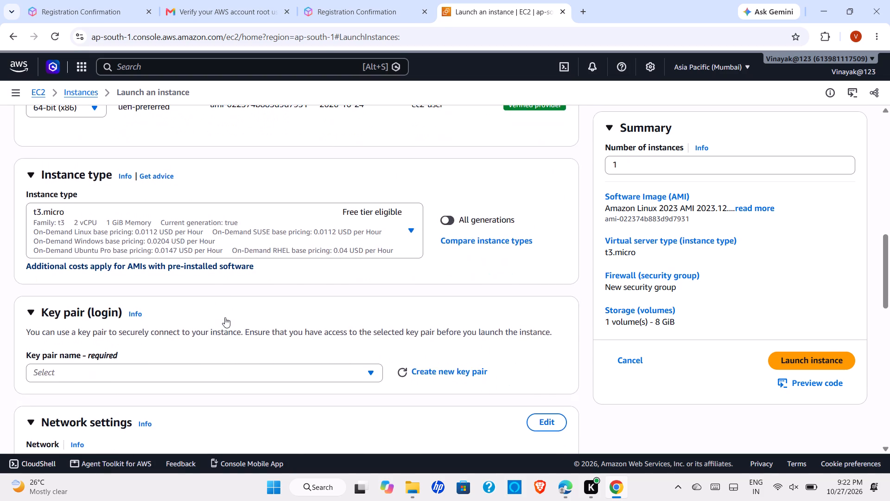
scroll(225, 317, "down", 2)
scroll(225, 317, "up", 1)
scroll(225, 317, "down", 1)
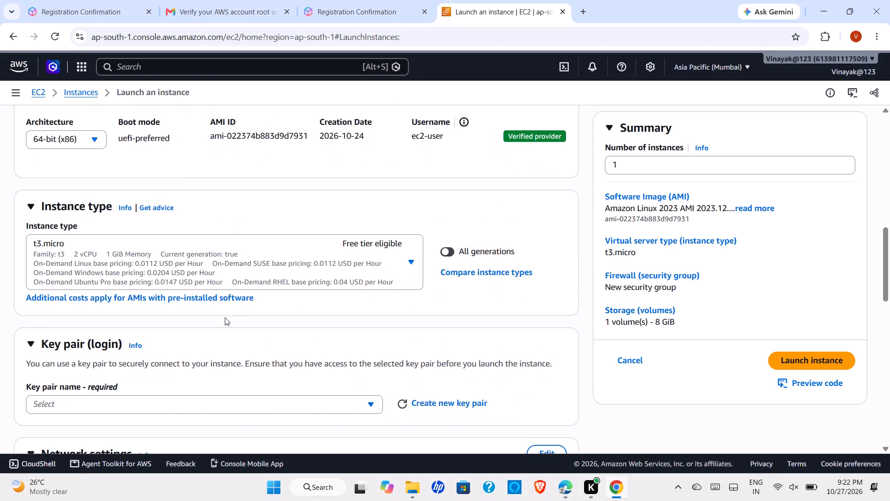
scroll(225, 317, "down", 2)
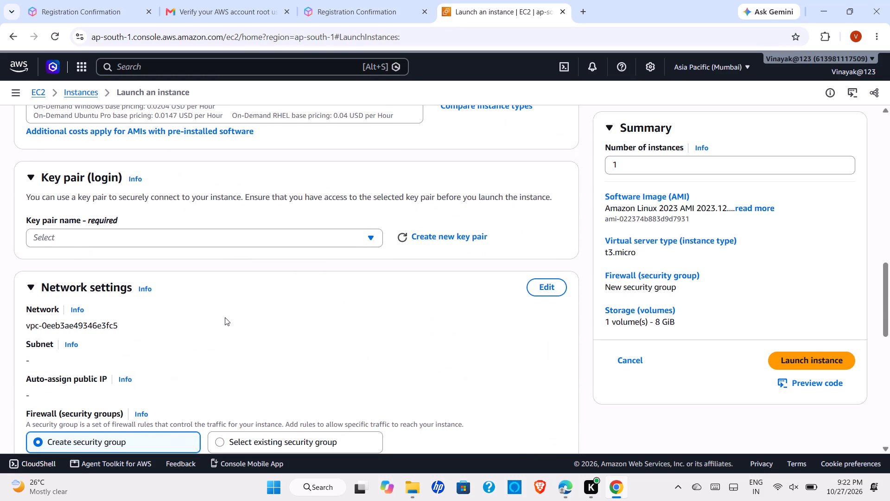
left_click(356, 240)
scroll(356, 240, "left", 2)
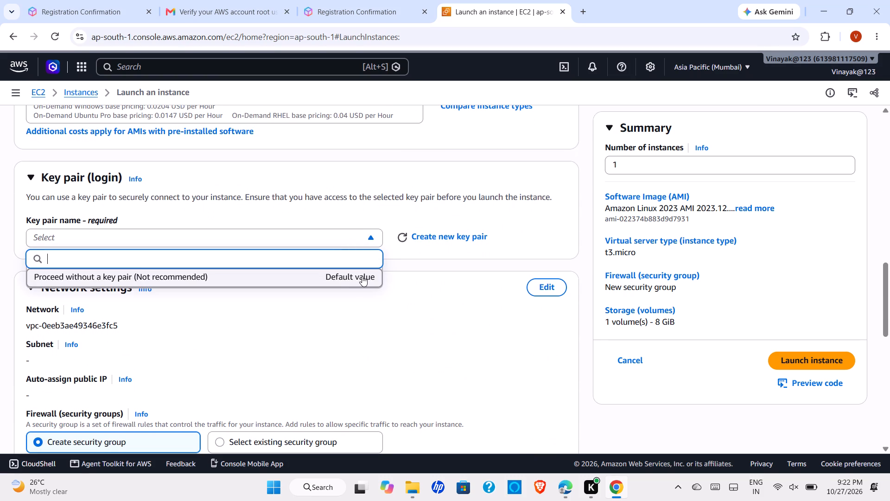
left_click(363, 276)
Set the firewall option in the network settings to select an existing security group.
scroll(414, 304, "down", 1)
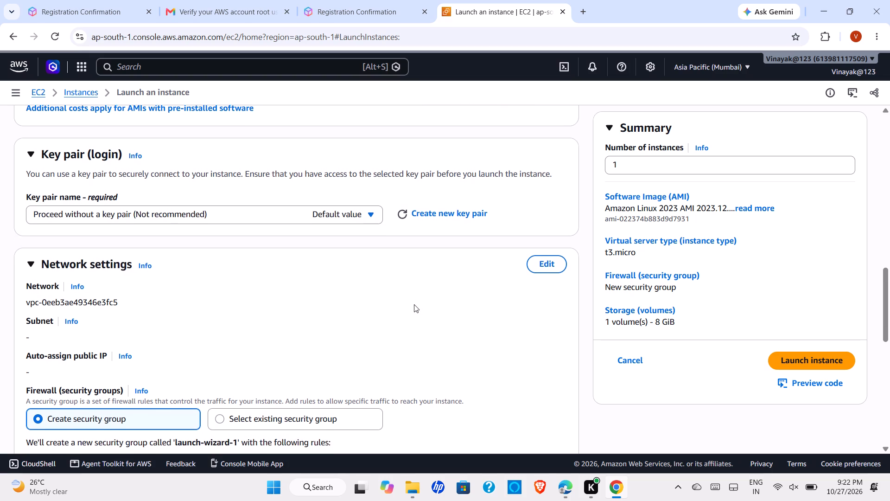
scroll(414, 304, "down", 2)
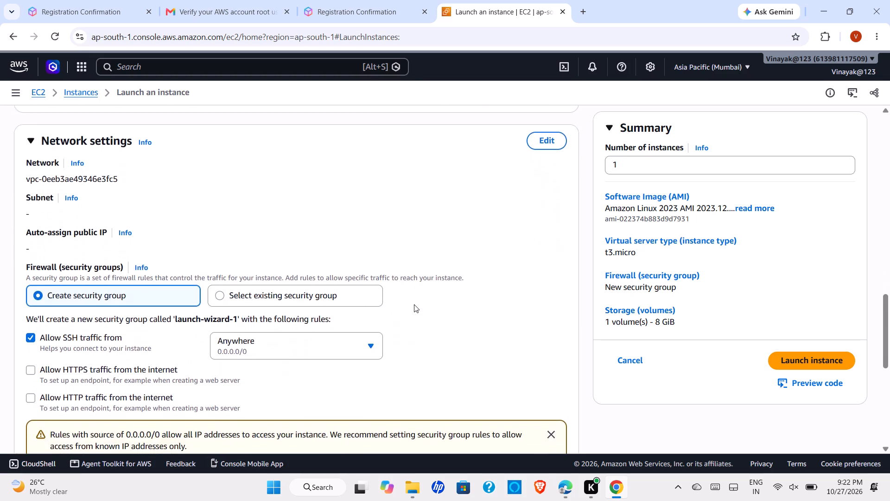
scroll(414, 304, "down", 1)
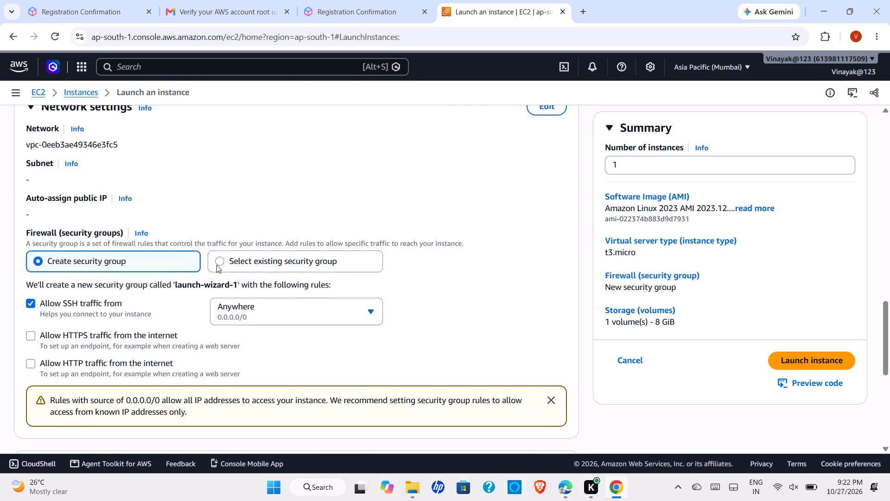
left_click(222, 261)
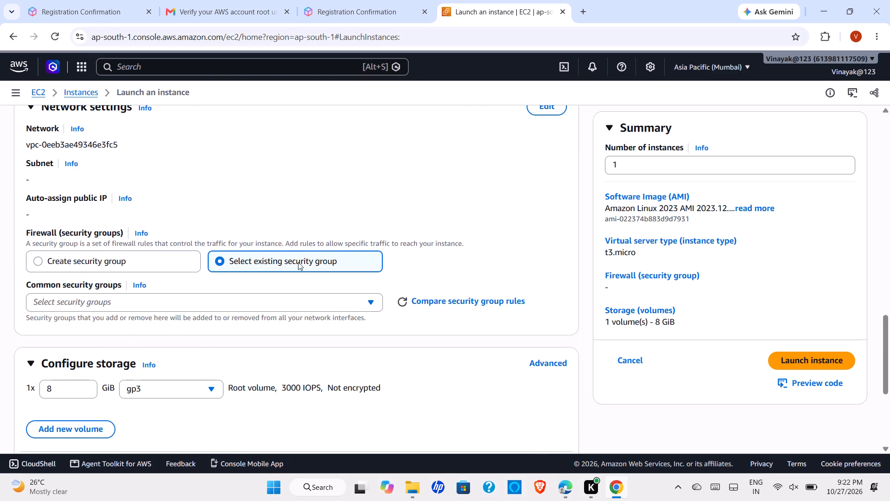
Choose Windows as the instance's operating system from the Quick Start machine images.
scroll(281, 348, "down", 4)
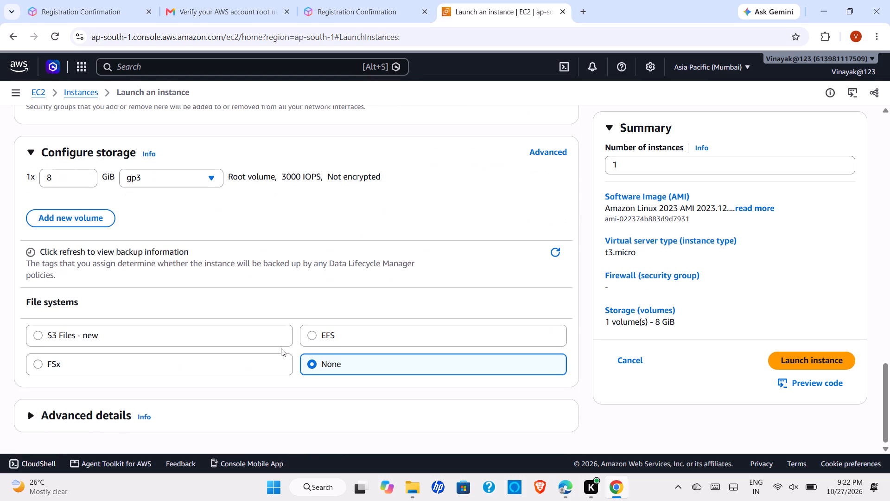
scroll(281, 348, "down", 1)
scroll(281, 348, "up", 5)
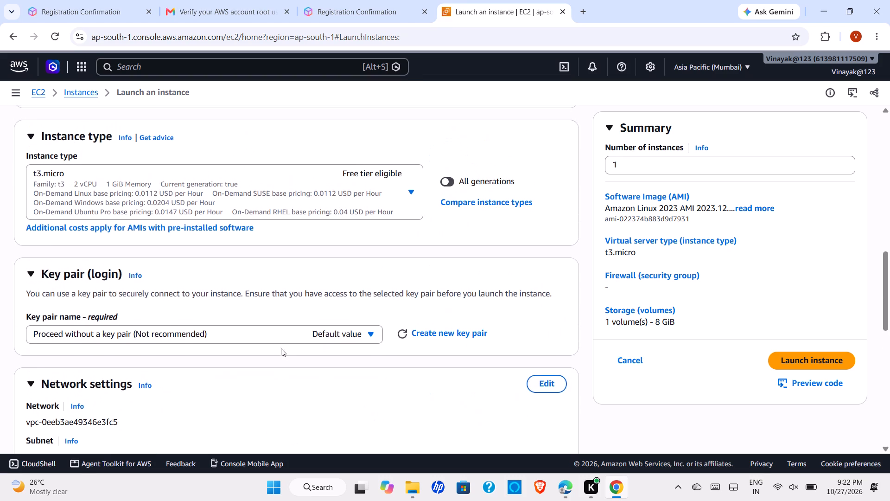
scroll(281, 348, "up", 5)
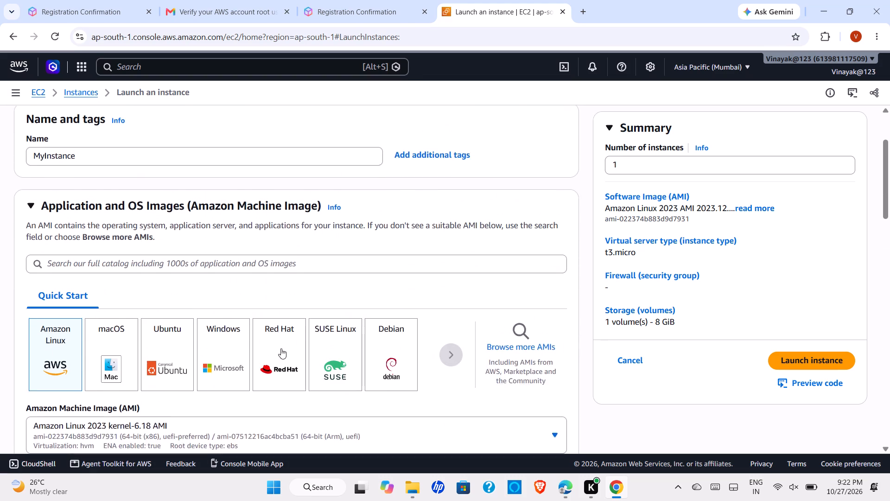
scroll(281, 348, "up", 1)
left_click(236, 378)
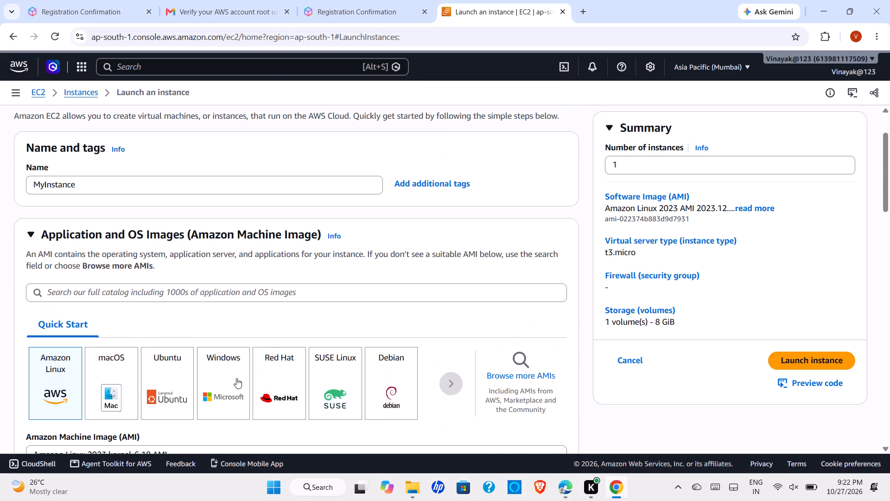
Review the instance type, key pair, network and storage settings of the Windows instance configuration.
scroll(461, 352, "down", 2)
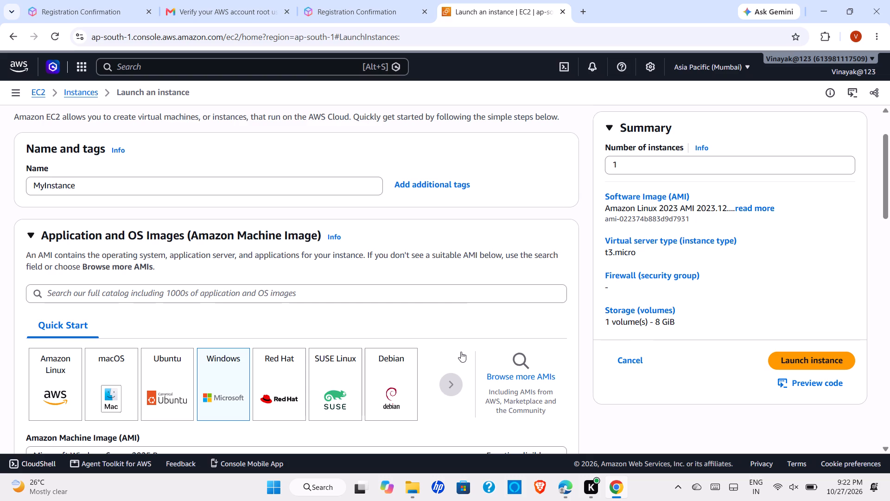
scroll(461, 352, "down", 2)
left_click(441, 320)
scroll(441, 320, "down", 1)
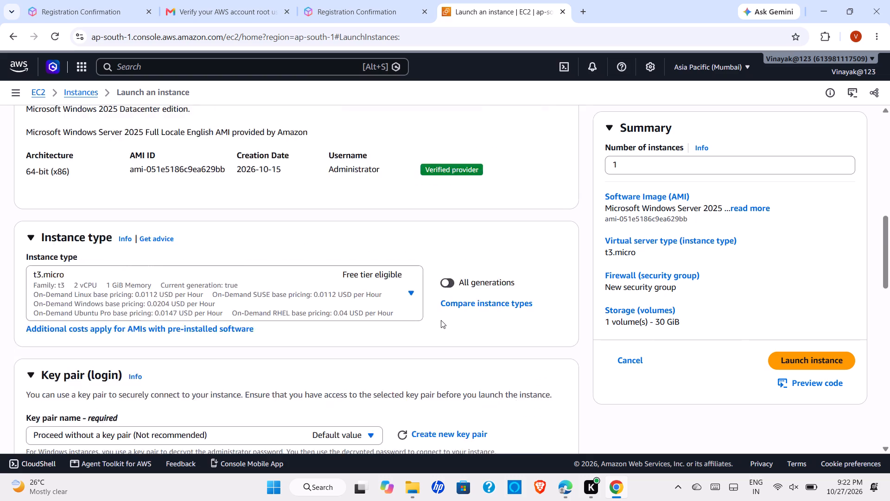
scroll(441, 320, "down", 4)
scroll(441, 320, "up", 1)
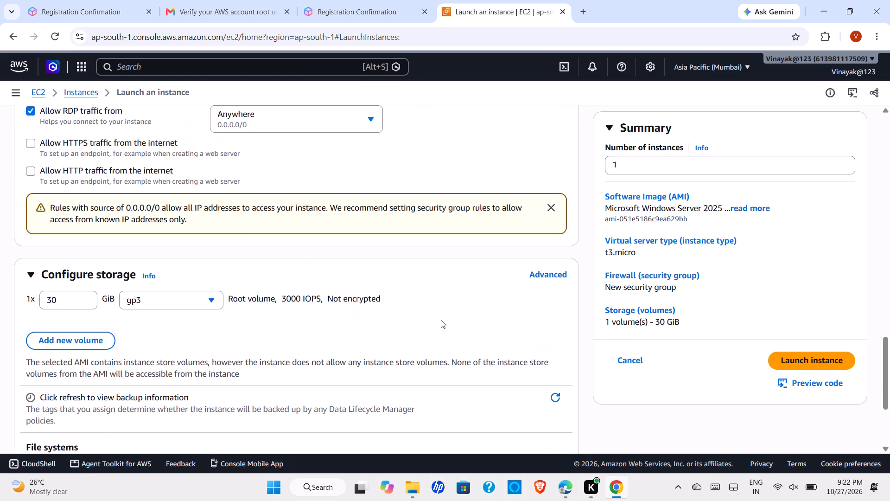
scroll(441, 320, "down", 1)
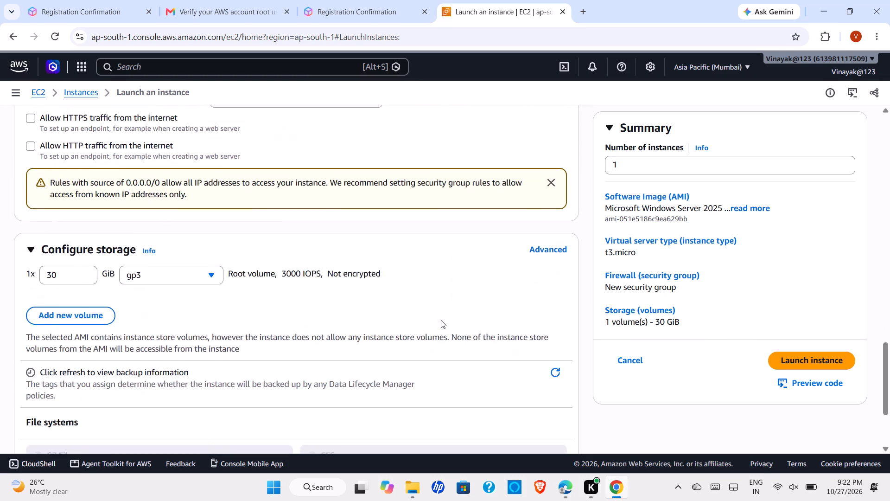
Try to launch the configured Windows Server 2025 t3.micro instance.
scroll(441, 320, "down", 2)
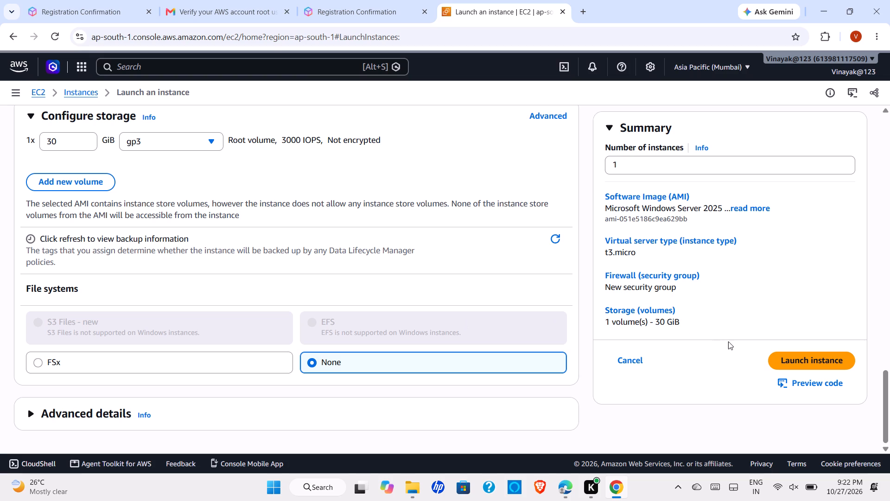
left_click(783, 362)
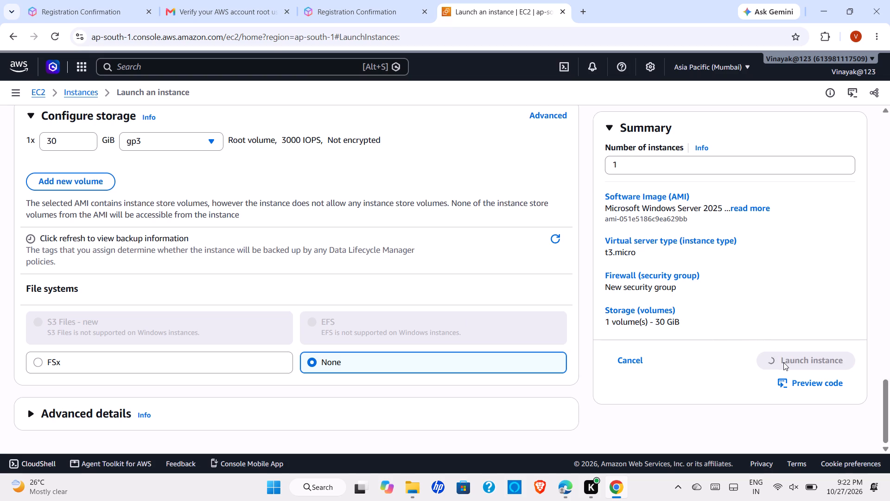
Check the available VPC and subnet choices in the instance's network settings.
scroll(431, 335, "up", 1)
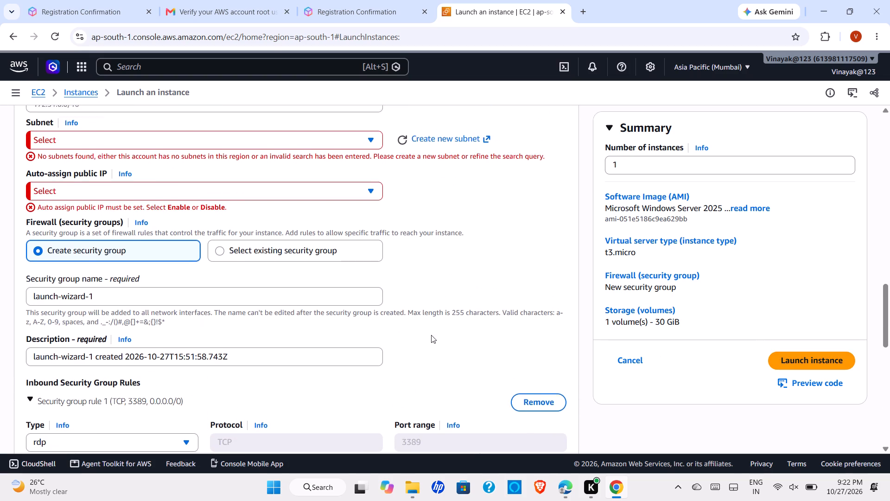
scroll(431, 335, "up", 2)
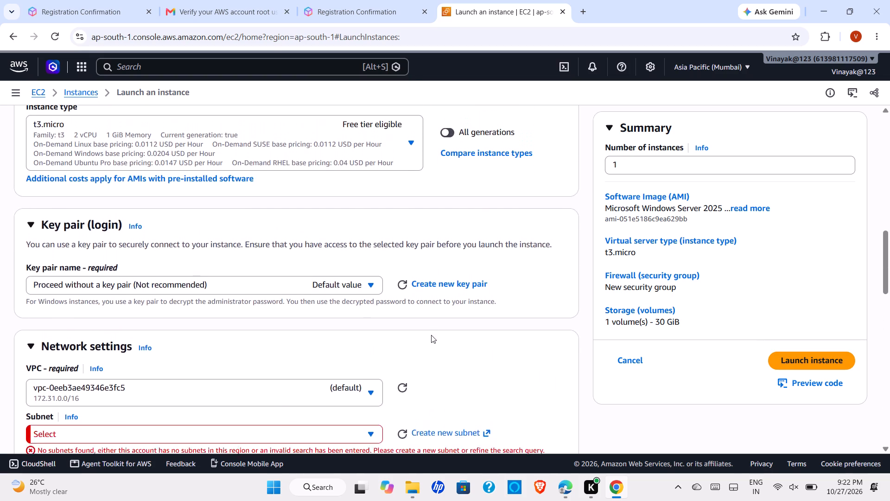
left_click(374, 238)
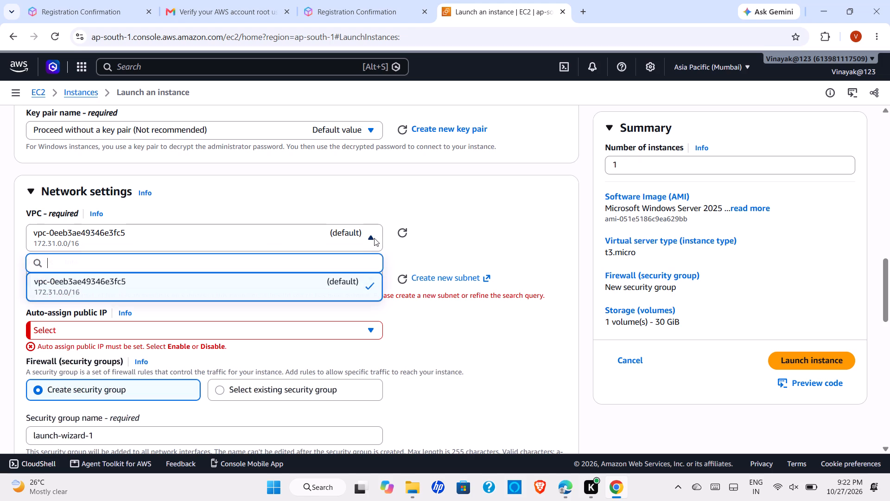
left_click(374, 238)
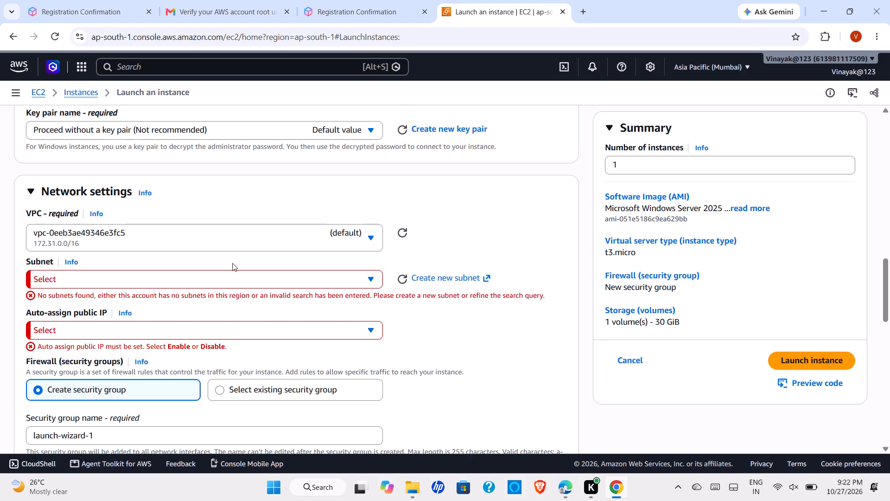
left_click(232, 281)
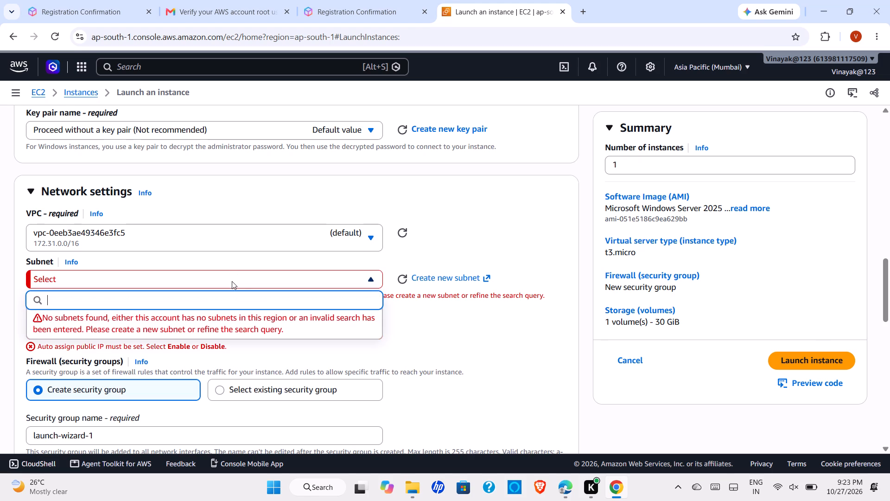
Switch to Edge and review the Experiment No 1 report's screenshots of the EC2 launch and the resulting instance.
key("alt+Tab")
scroll(232, 281, "down", 3)
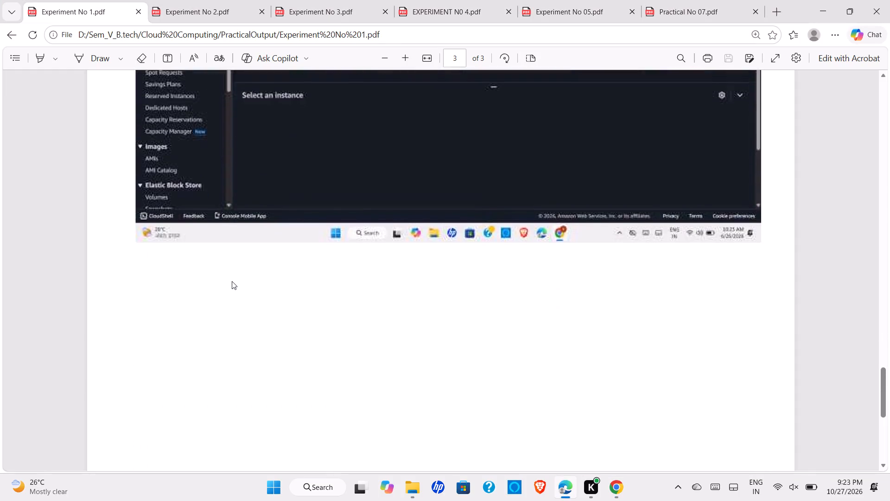
scroll(232, 281, "down", 4)
scroll(232, 281, "up", 6)
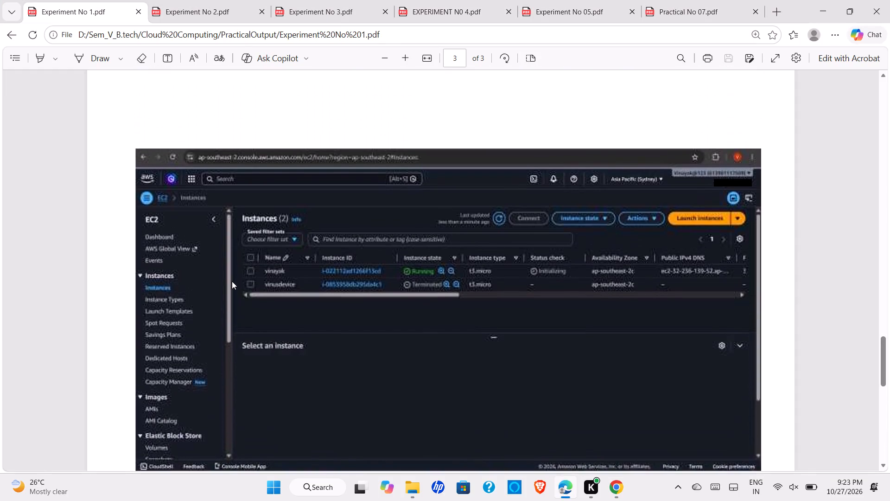
scroll(232, 281, "up", 4)
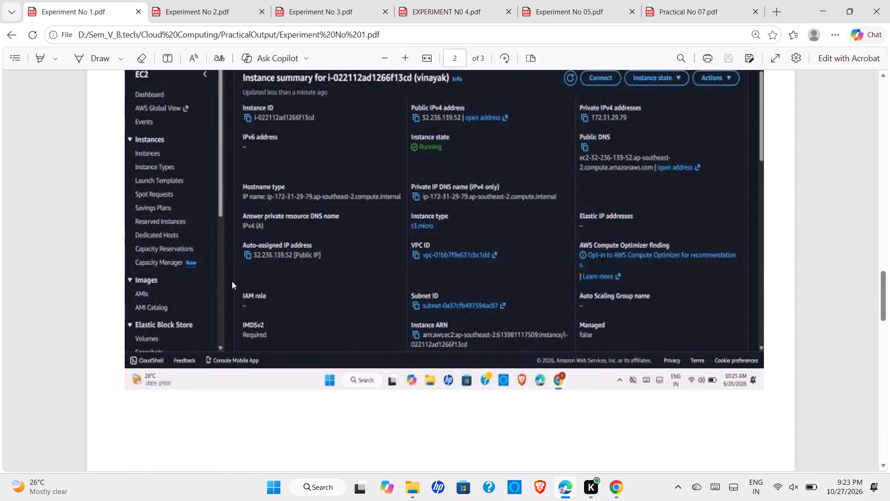
scroll(232, 281, "up", 4)
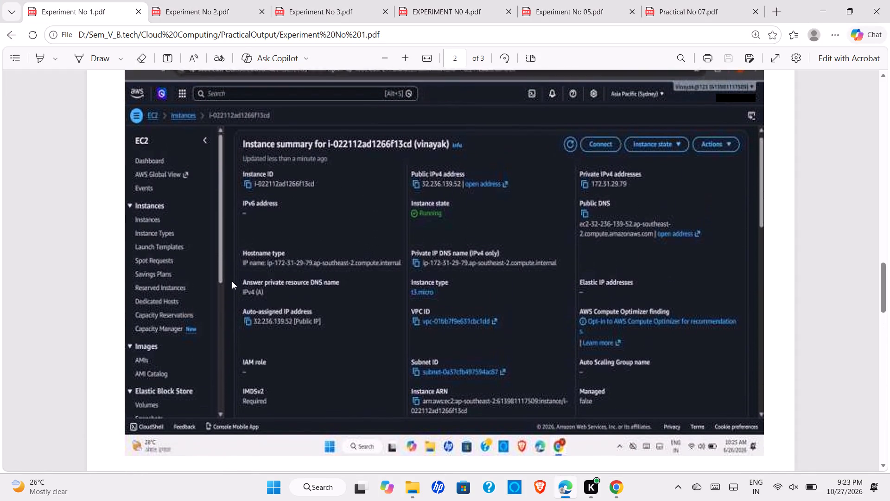
scroll(232, 281, "up", 2)
scroll(232, 281, "down", 4)
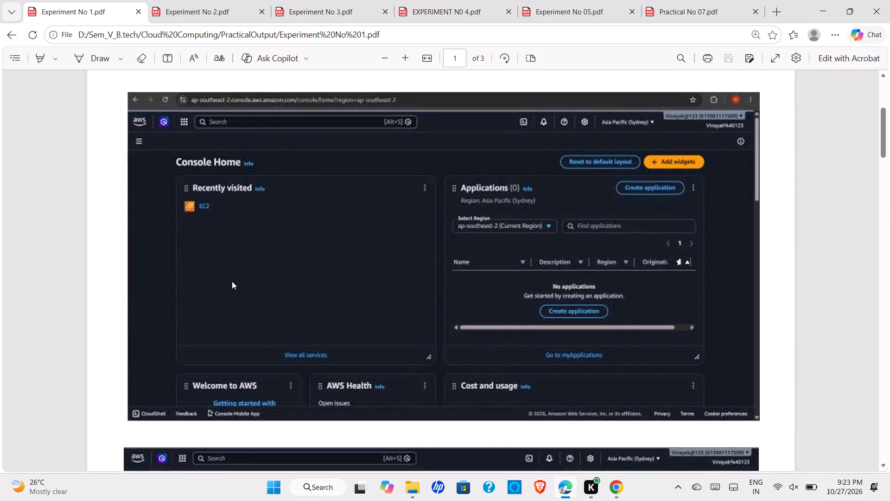
scroll(232, 281, "down", 2)
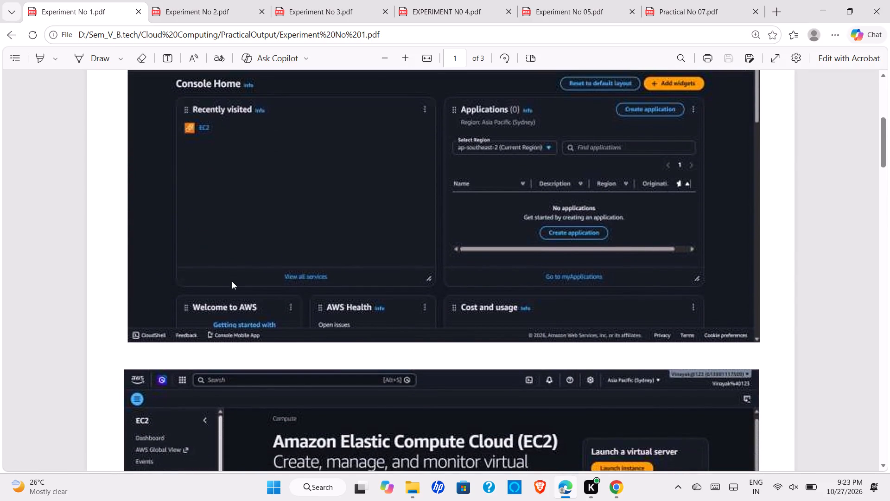
scroll(232, 281, "down", 3)
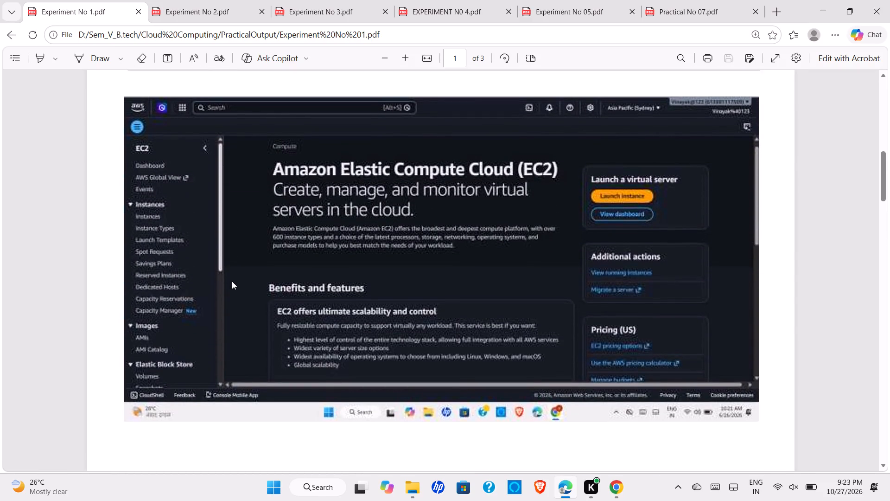
scroll(232, 281, "down", 2)
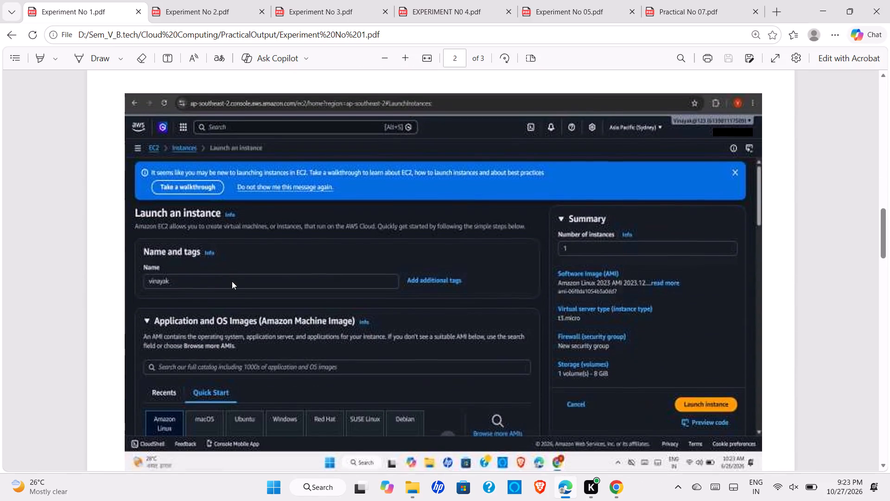
scroll(232, 281, "down", 3)
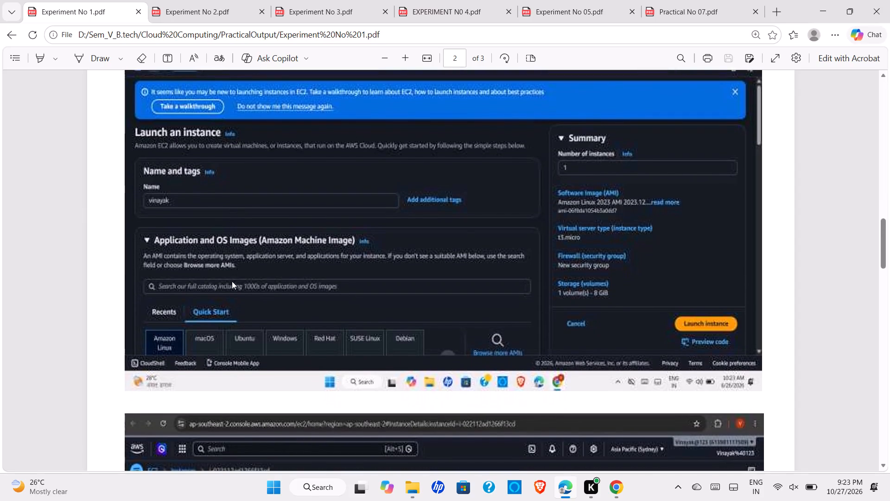
scroll(232, 281, "down", 2)
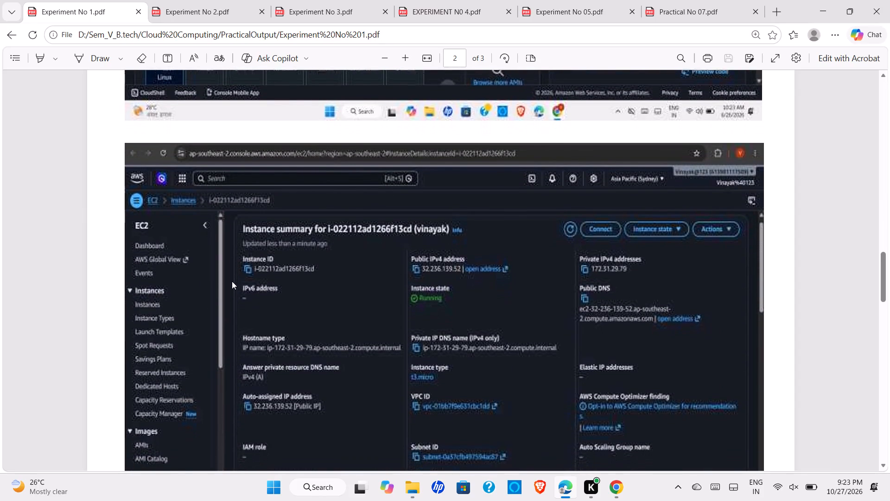
scroll(232, 281, "down", 1)
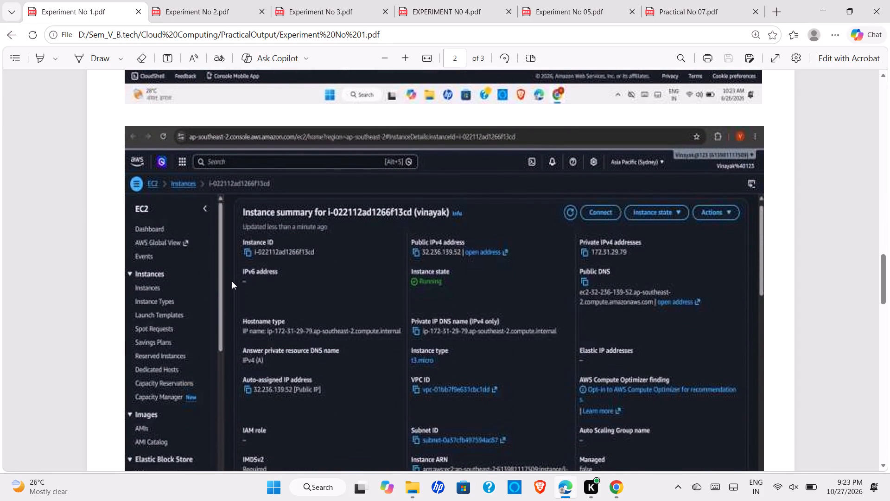
scroll(232, 281, "down", 2)
Switch back to Chrome and start a fresh instance launch from the EC2 Instances list.
key("alt+Tab")
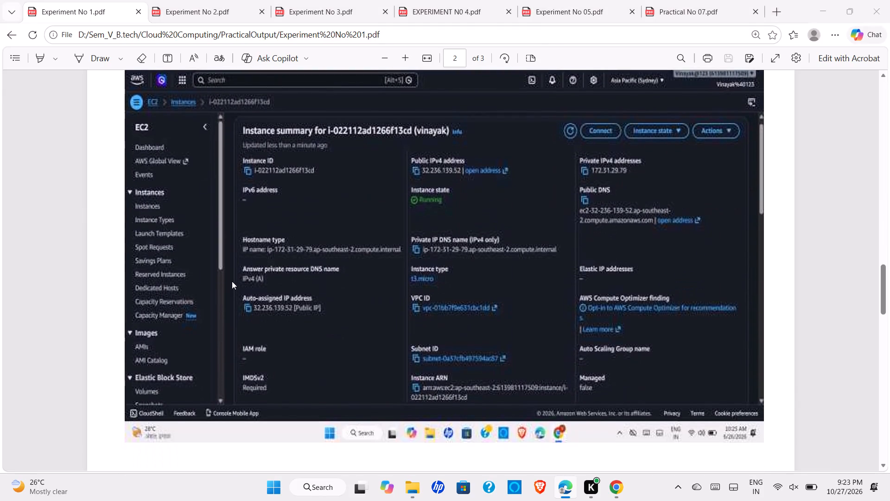
scroll(213, 187, "up", 2)
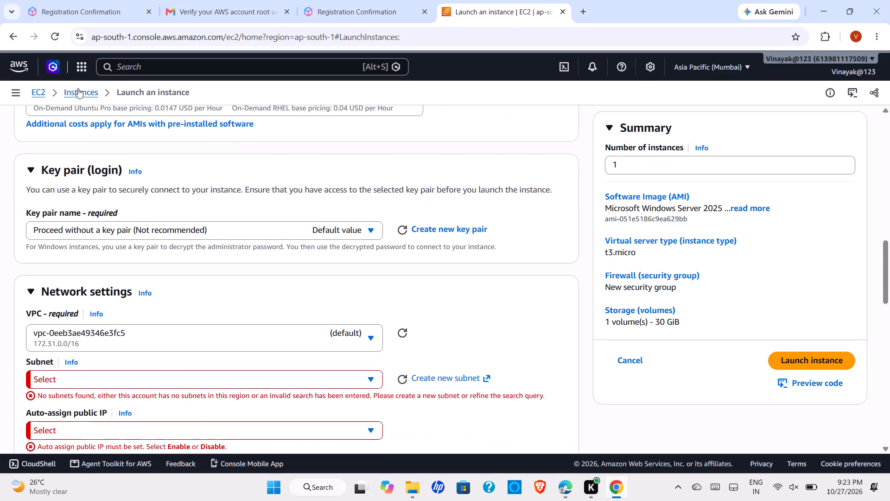
left_click(79, 89)
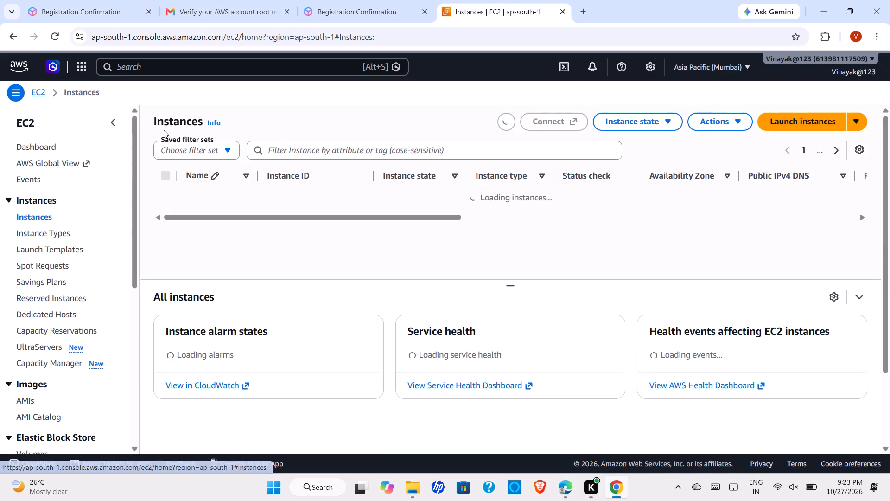
scroll(289, 191, "up", 2)
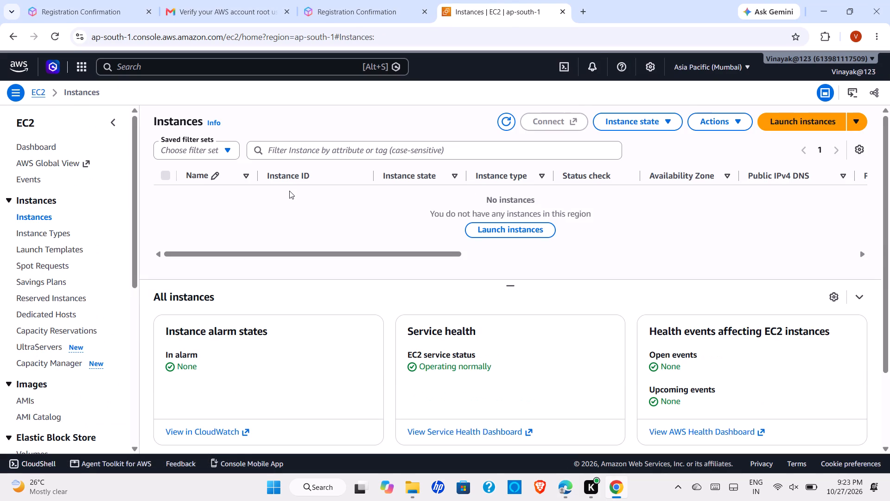
left_click(495, 229)
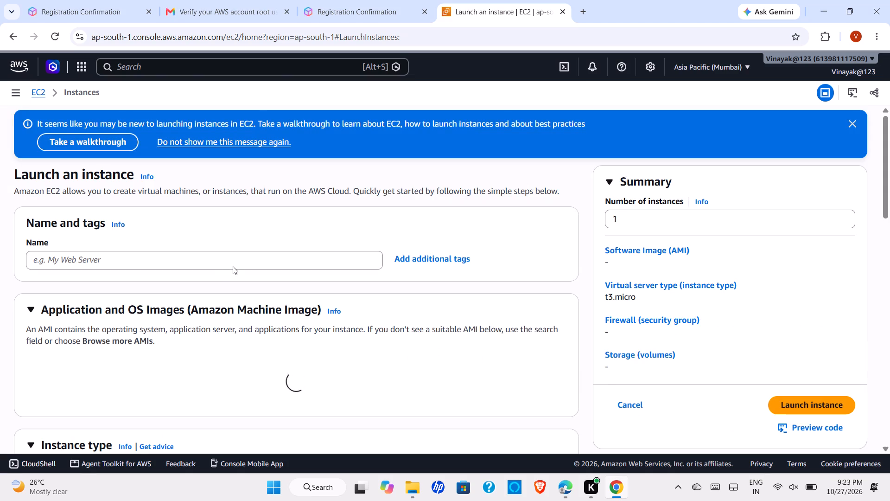
Name the new instance myinstance.
left_click(225, 260)
type("myname")
key("BackSpace")
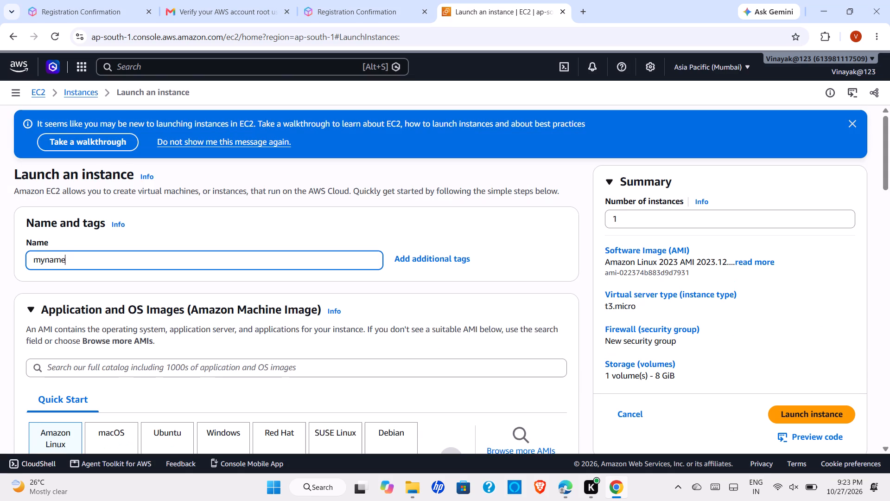
key("BackSpace")
key("BackSpace")
key("BackSpace")
key("BackSpace")
type("yinstac")
key("BackSpace")
type("nce")
scroll(225, 260, "down", 3)
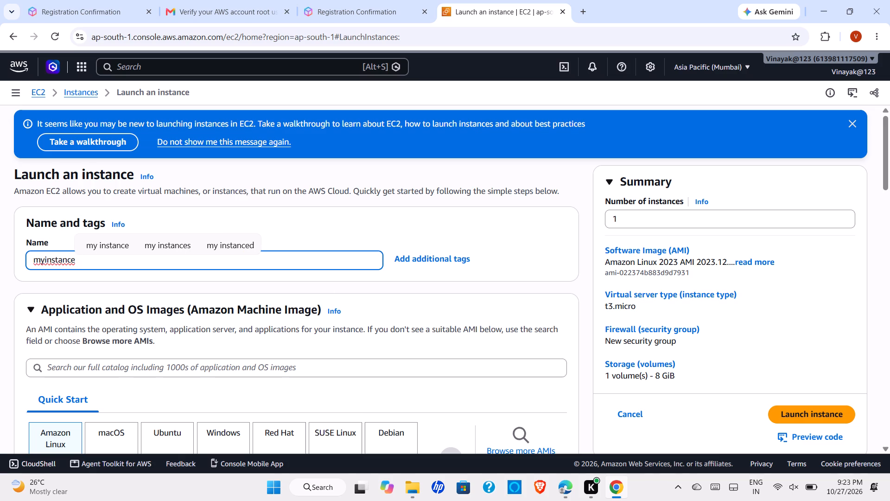
left_click(360, 277)
Choose Windows as the new instance's operating system from the Quick Start machine images.
scroll(360, 277, "down", 3)
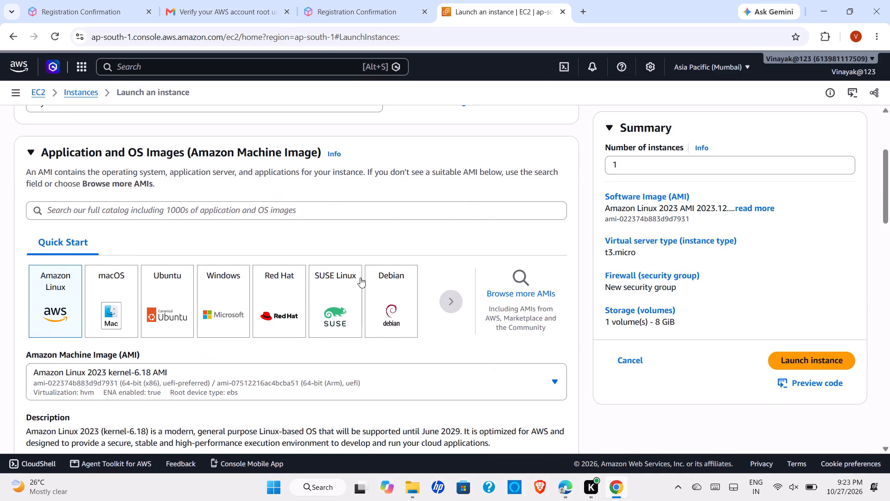
scroll(360, 277, "down", 1)
left_click(230, 282)
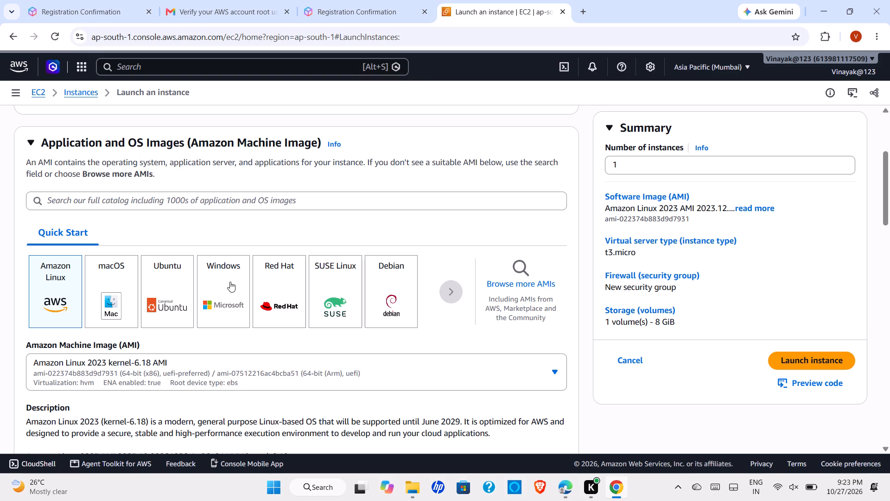
Review the Windows image and instance type details, and browse the alternative Microsoft Windows Server machine images.
scroll(299, 340, "down", 3)
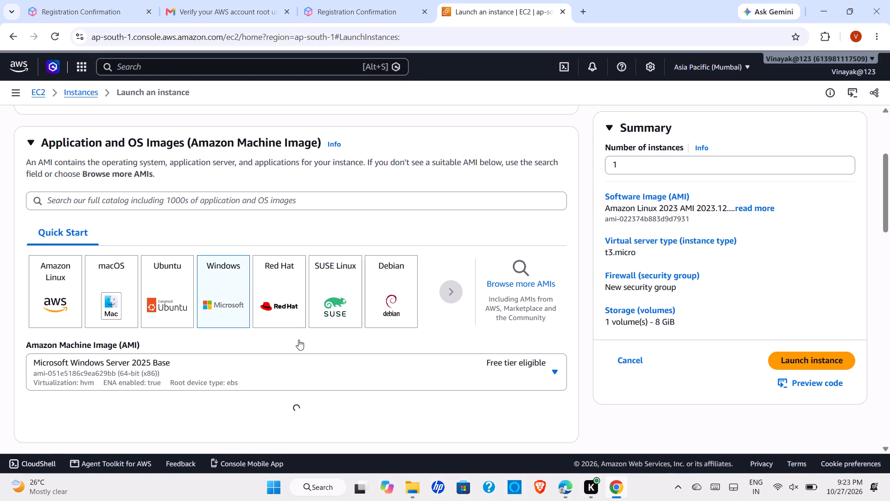
scroll(299, 340, "down", 1)
scroll(407, 360, "down", 1)
scroll(460, 341, "down", 1)
scroll(433, 302, "up", 1)
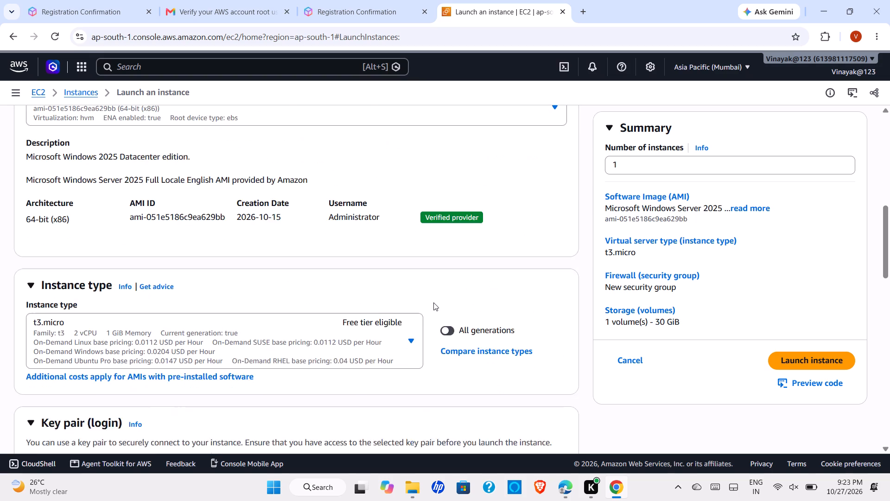
scroll(433, 302, "up", 2)
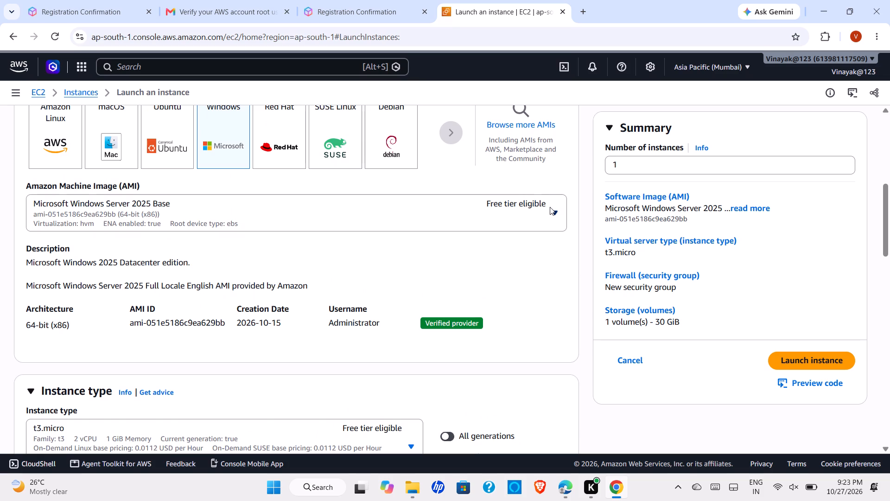
left_click(550, 207)
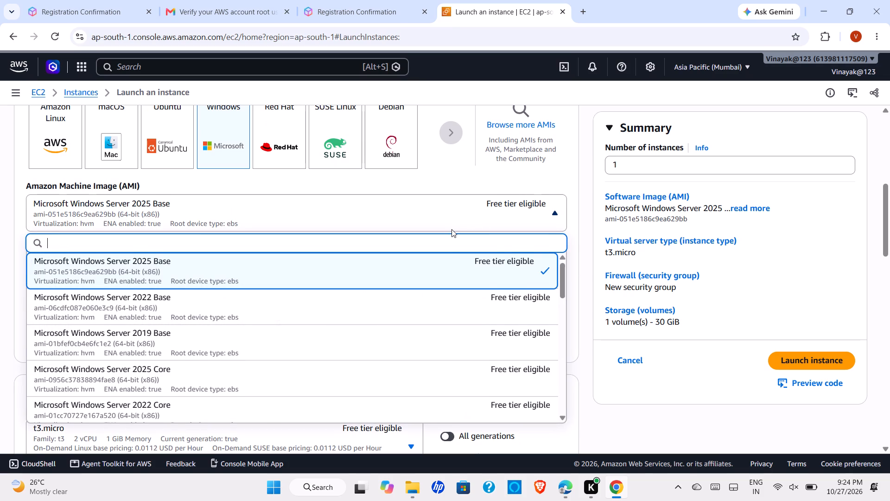
scroll(451, 229, "down", 4)
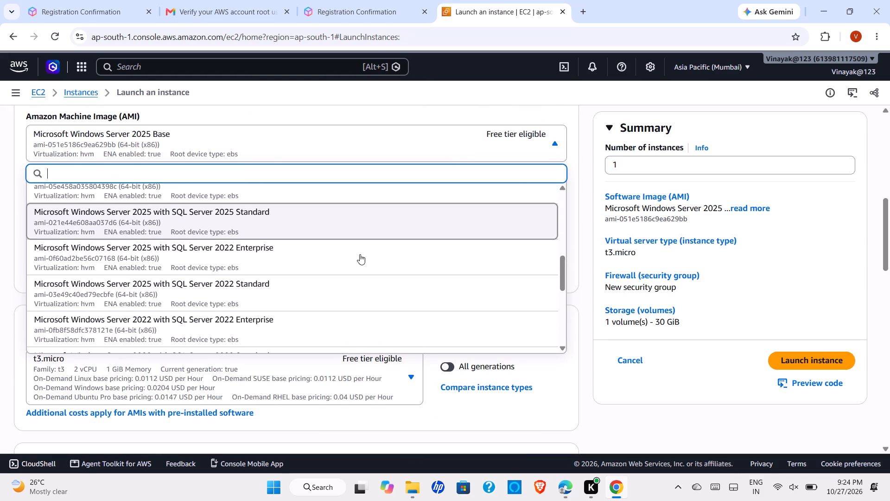
left_click(584, 353)
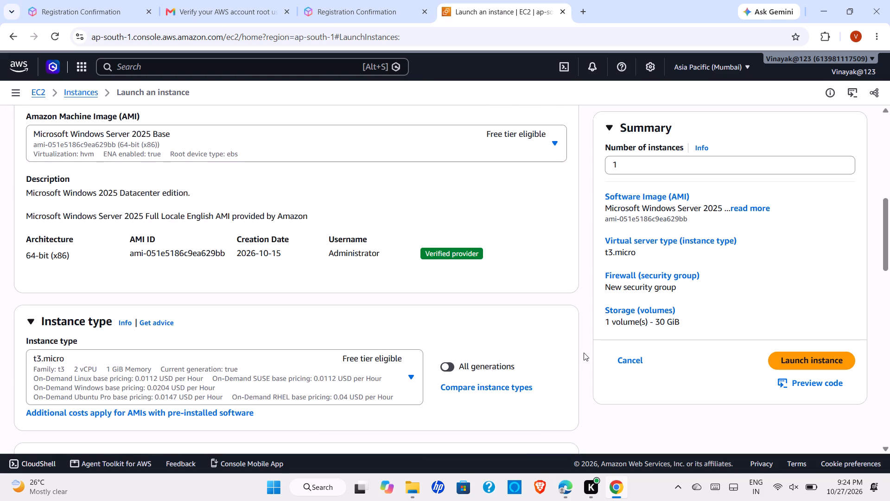
Review the key pair, network, firewall and storage settings on the instance launch form.
scroll(391, 328, "down", 1)
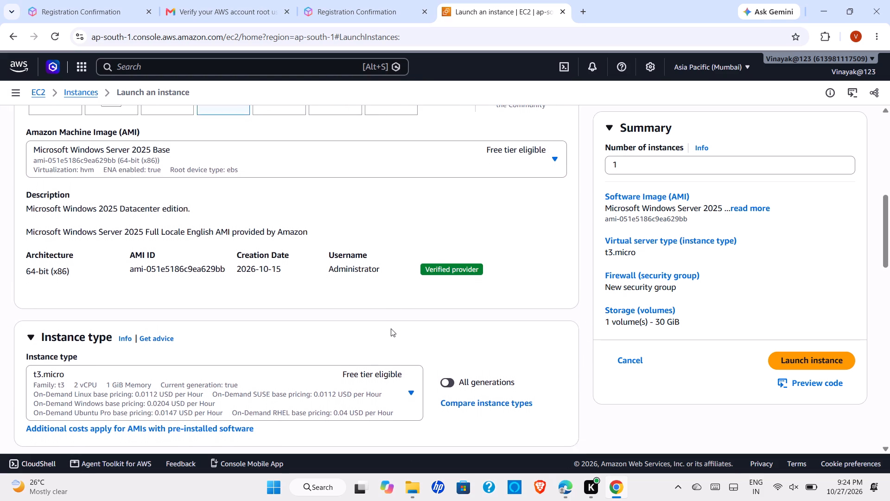
scroll(391, 328, "down", 3)
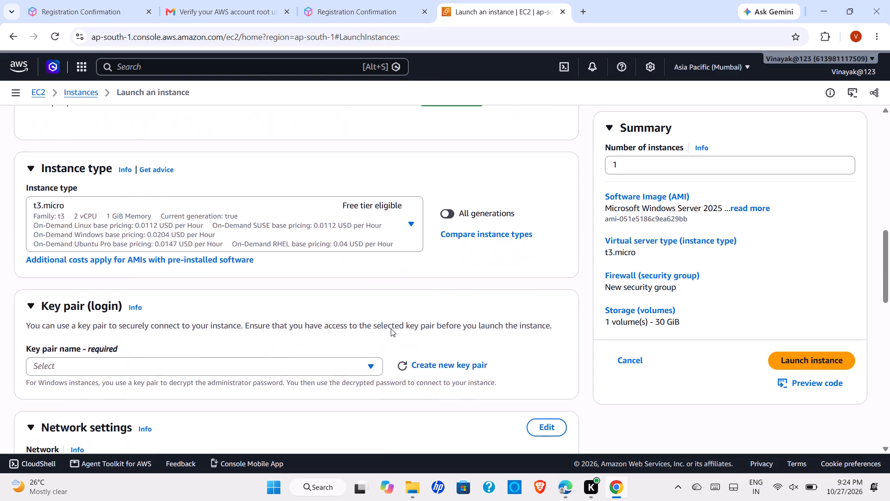
scroll(391, 328, "down", 4)
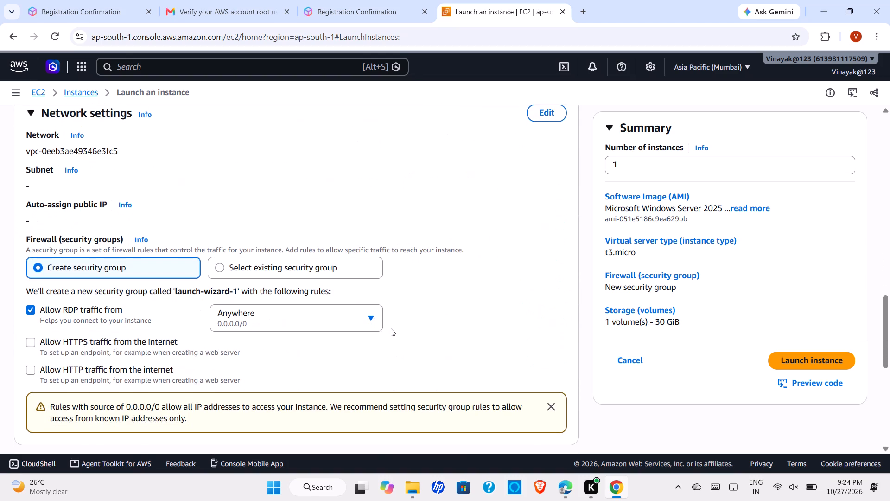
scroll(391, 328, "down", 1)
scroll(259, 321, "down", 1)
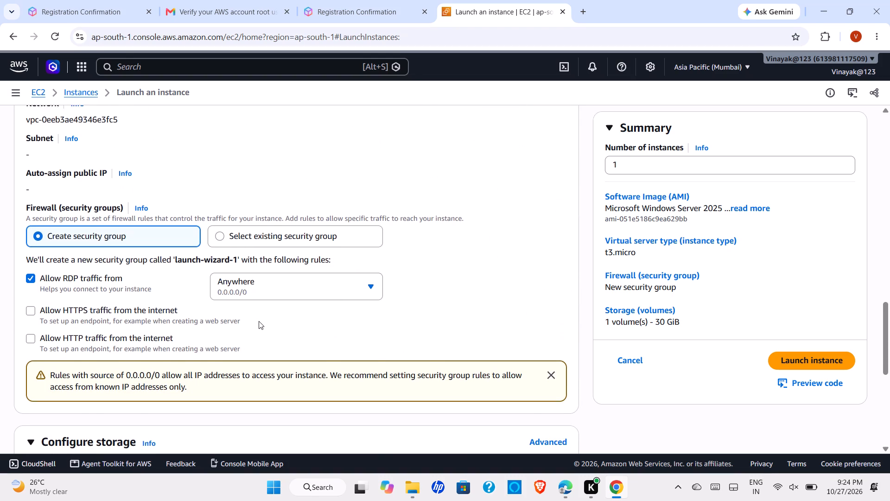
scroll(259, 321, "down", 1)
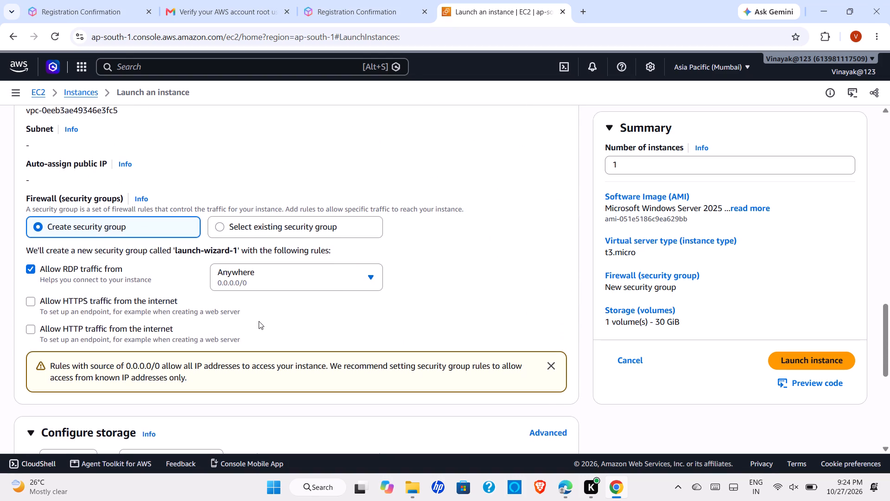
scroll(259, 321, "down", 4)
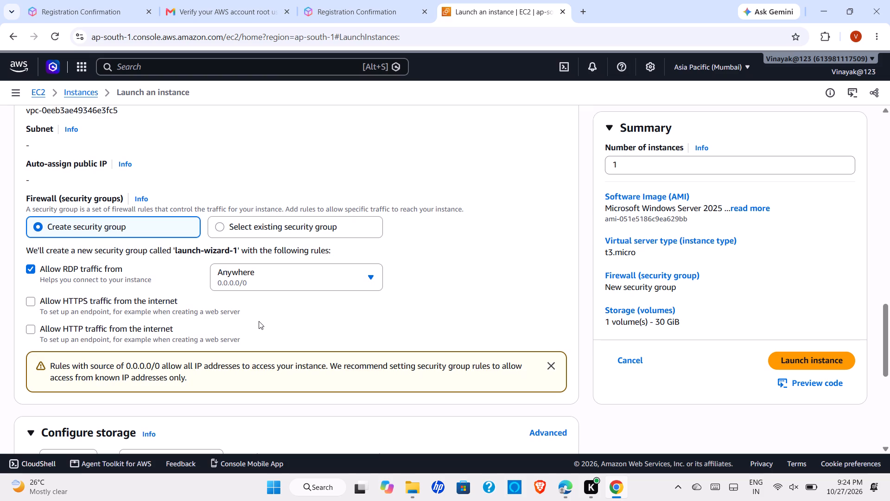
scroll(259, 321, "down", 1)
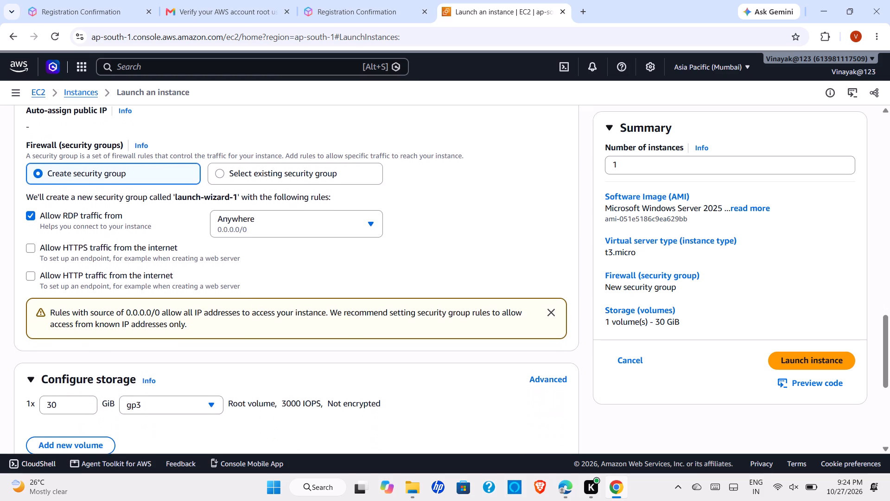
scroll(259, 321, "down", 2)
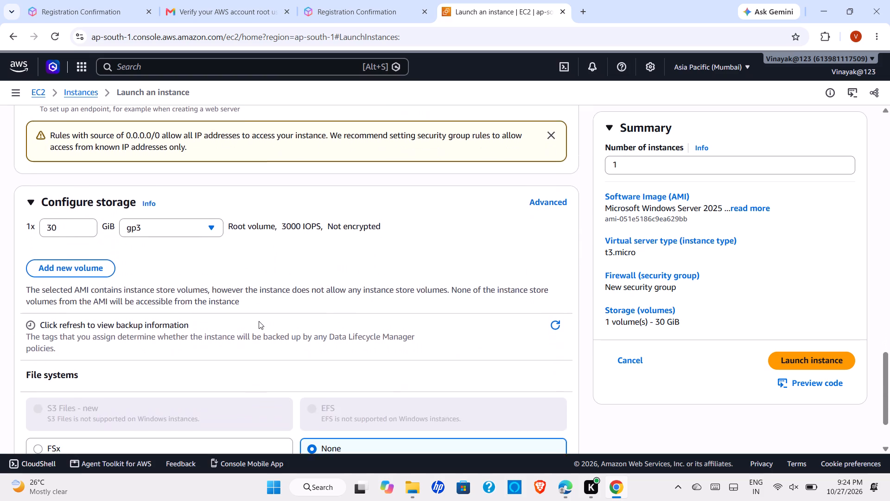
scroll(259, 321, "down", 1)
scroll(259, 321, "up", 4)
scroll(259, 321, "down", 1)
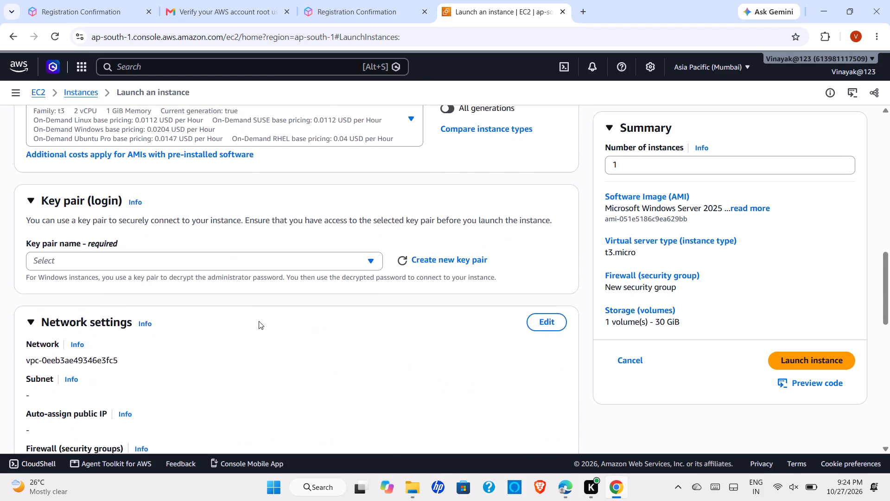
Switch the firewall to an existing security group and choose the default group.
scroll(259, 321, "down", 2)
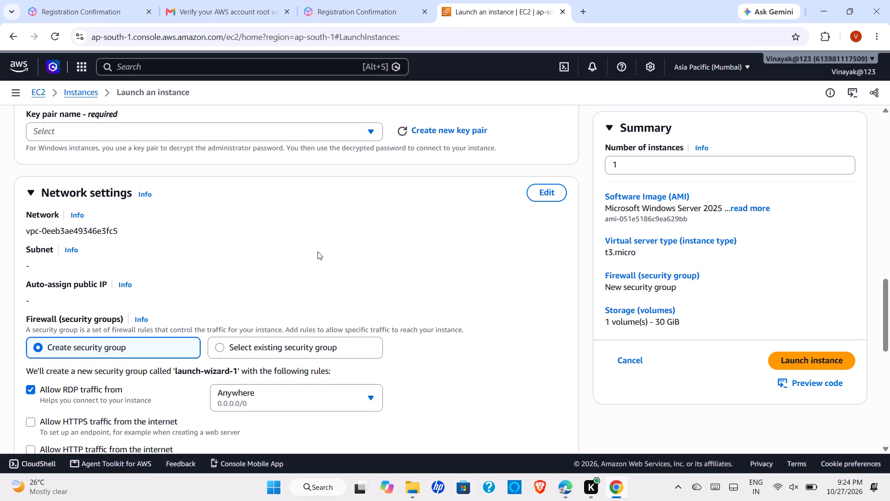
left_click(215, 347)
scroll(147, 369, "down", 1)
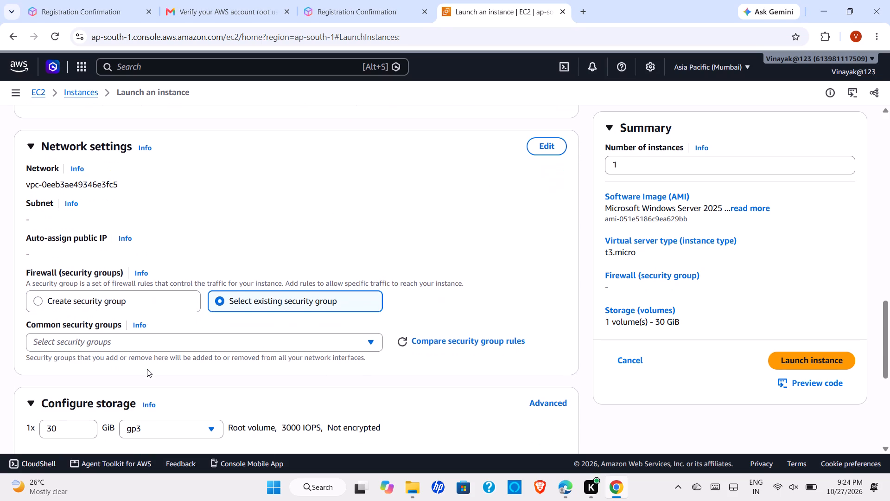
left_click(155, 343)
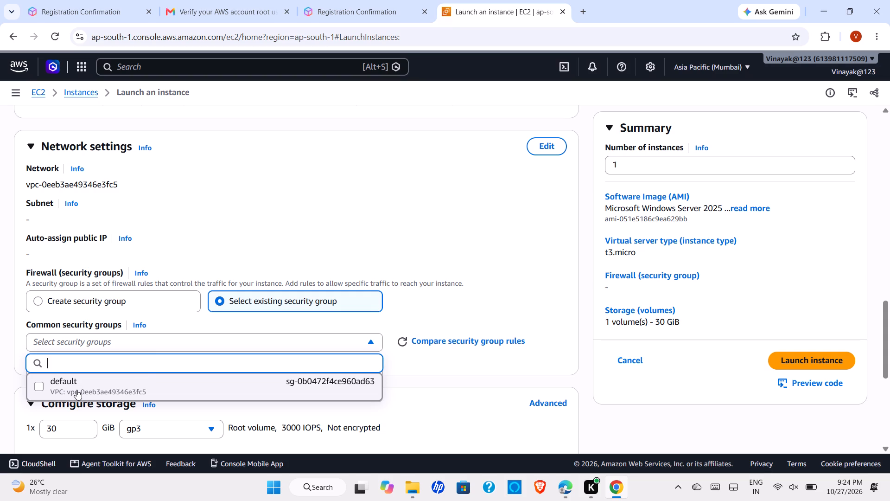
left_click(76, 389)
Check the storage settings and try to launch the instance.
scroll(167, 387, "down", 1)
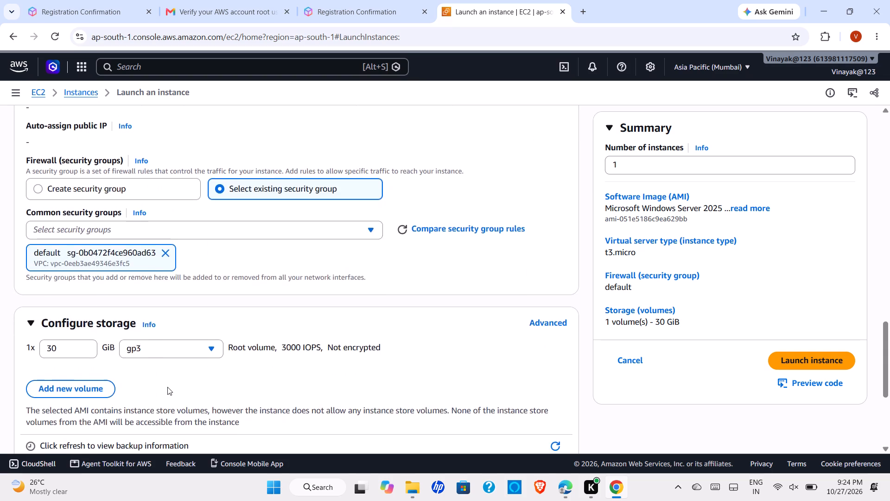
scroll(167, 387, "down", 4)
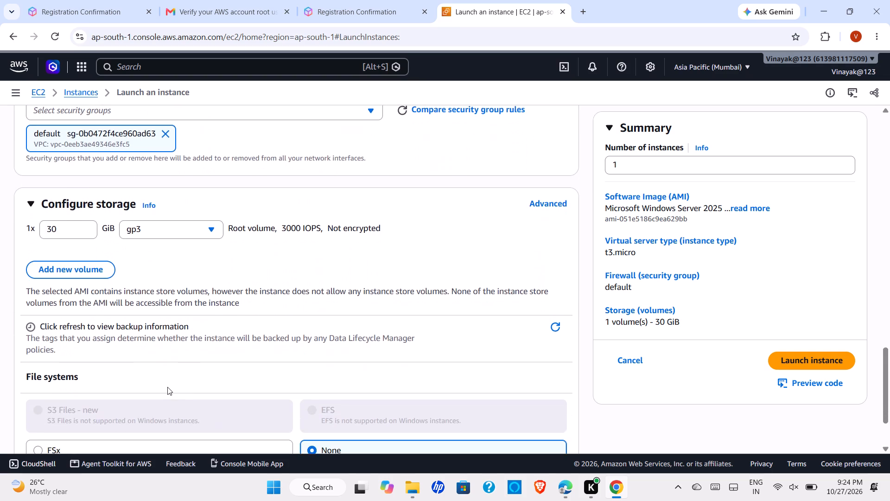
scroll(167, 387, "down", 3)
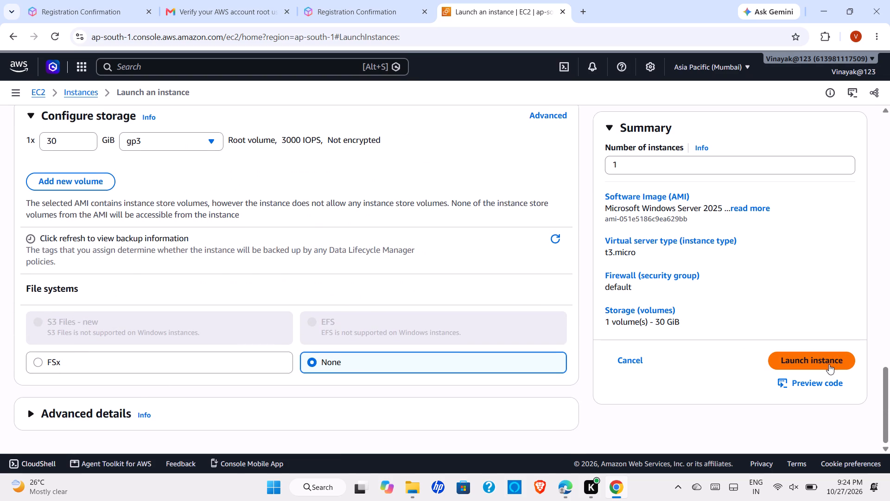
left_click(829, 364)
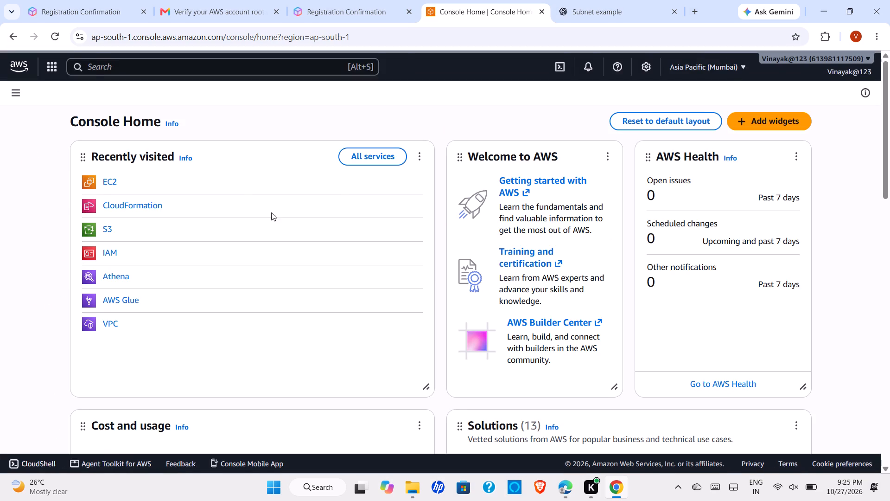
left_click(115, 176)
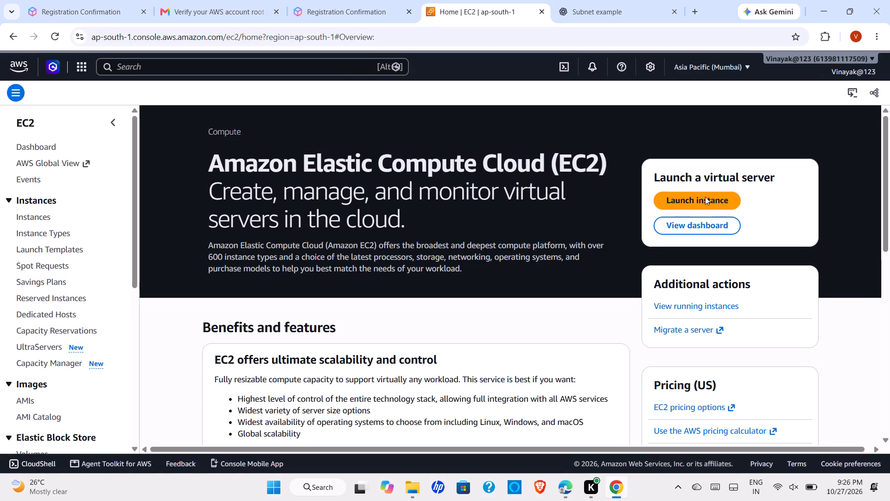
left_click(705, 196)
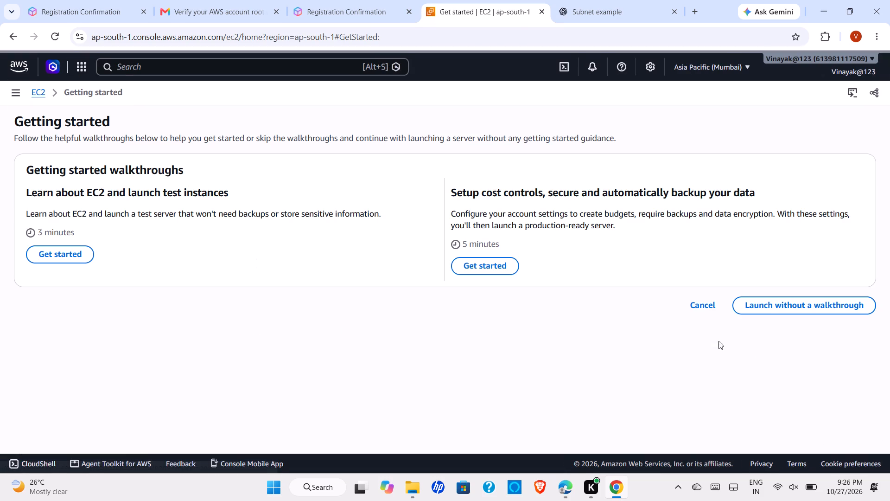
left_click(773, 303)
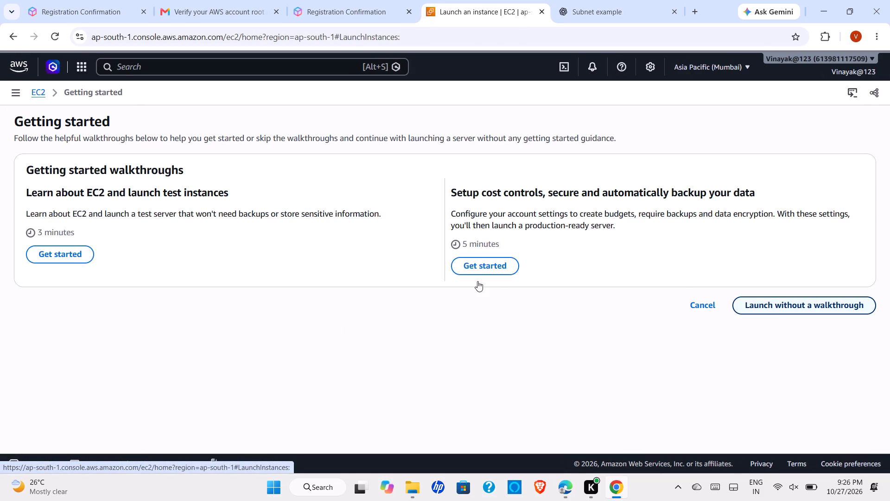
right_click(335, 296)
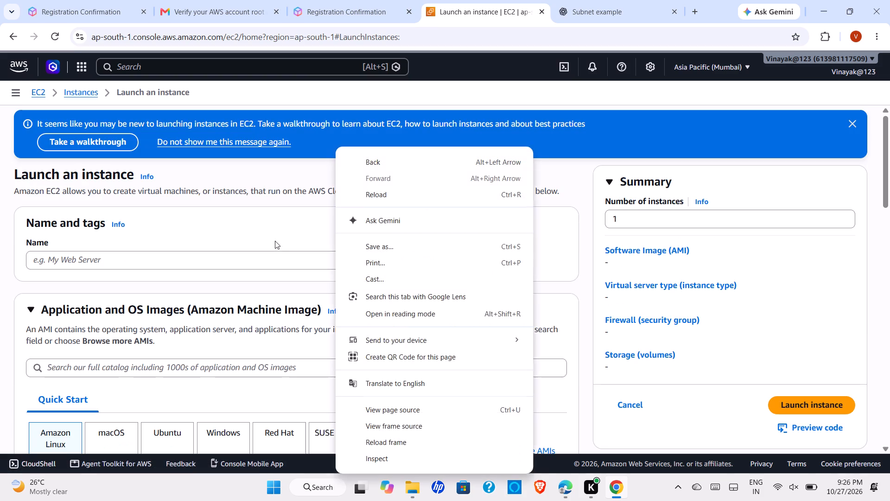
Name the new instance Myinstance.
left_click(274, 260)
type("My")
type("in")
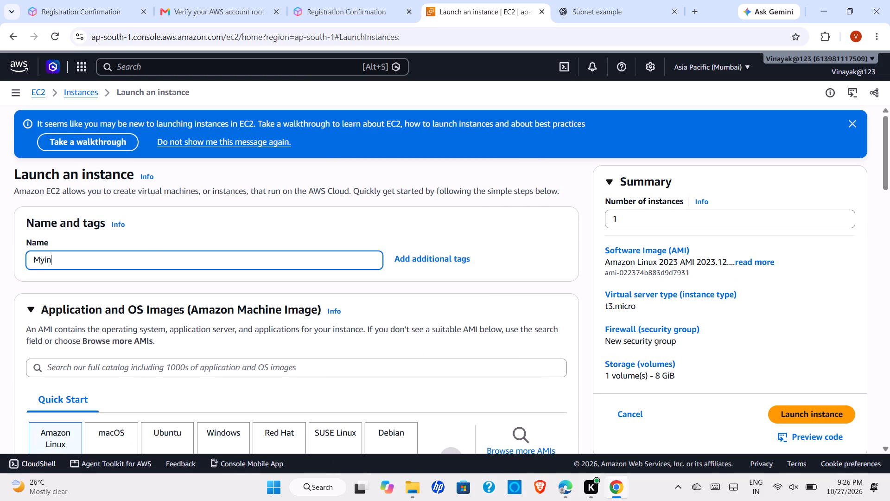
type("stac")
key("BackSpace")
type("nce")
Choose Windows as the operating system image for the instance.
scroll(274, 260, "down", 3)
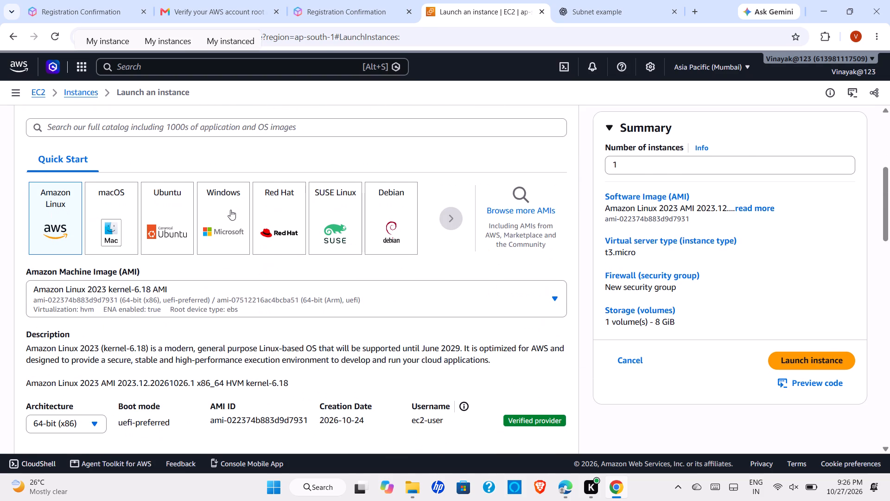
left_click(230, 210)
scroll(356, 300, "down", 1)
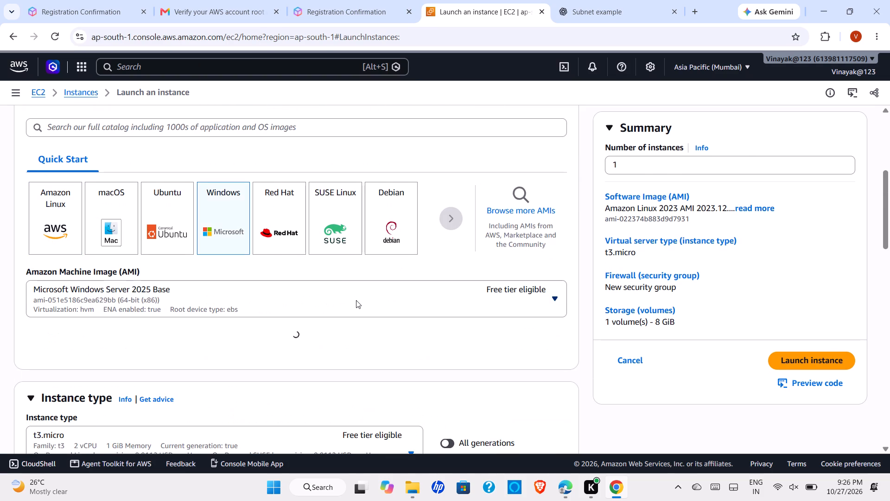
scroll(356, 300, "down", 1)
scroll(411, 247, "down", 1)
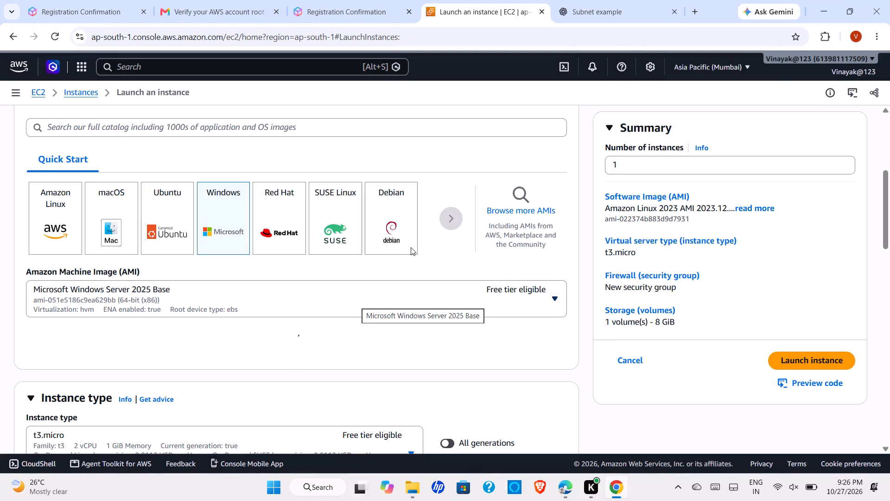
scroll(411, 247, "down", 1)
left_click(304, 328)
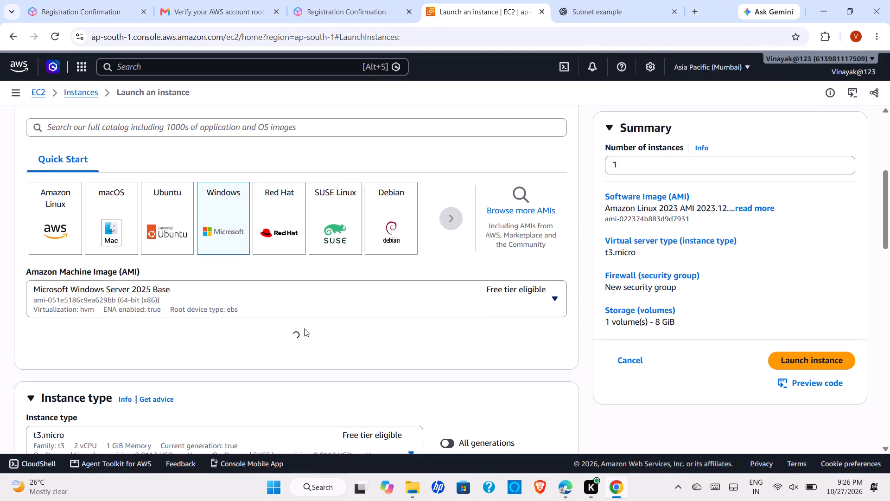
Check which key pair options are available for the instance.
scroll(304, 328, "down", 2)
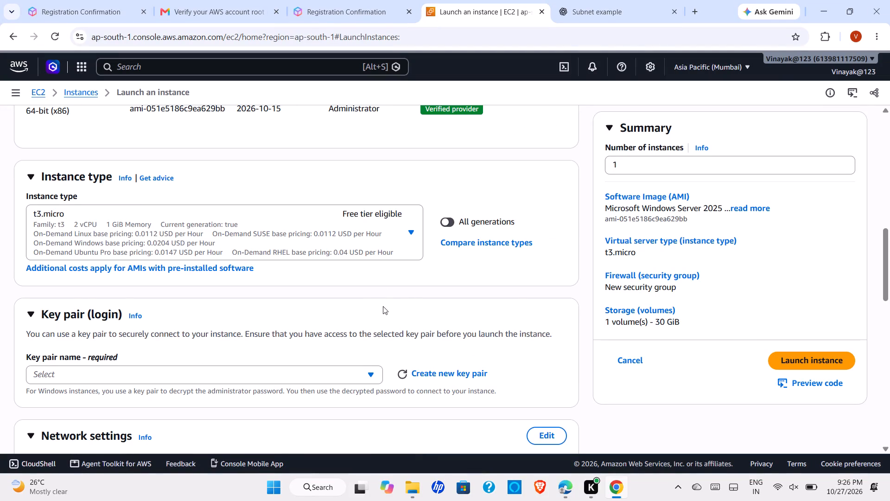
scroll(383, 306, "down", 3)
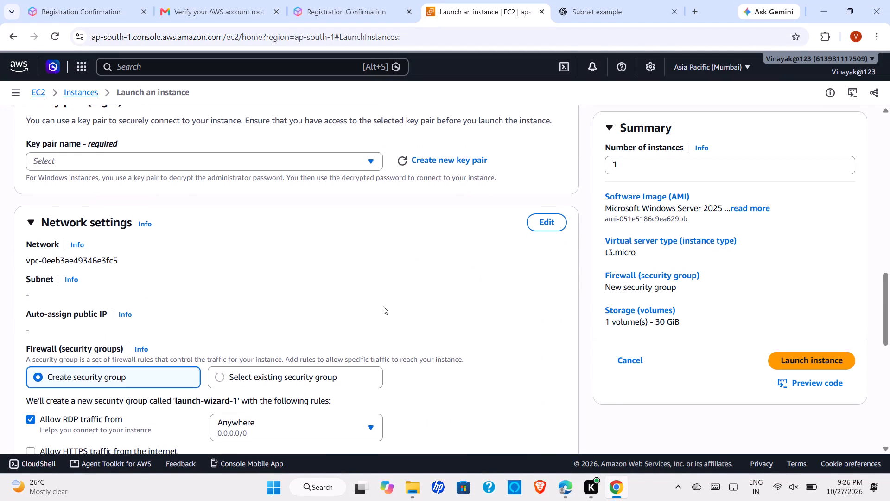
left_click(372, 161)
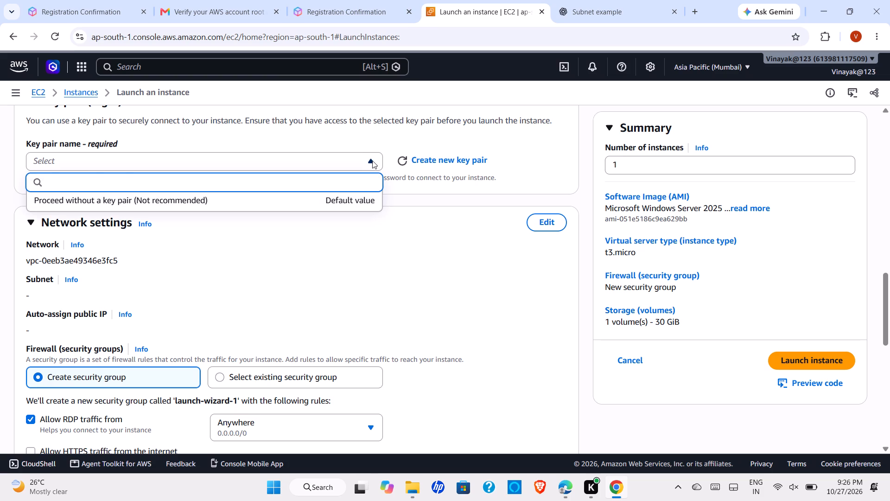
left_click(372, 161)
Try to launch the instance with the default network, storage and file system settings.
scroll(516, 302, "down", 2)
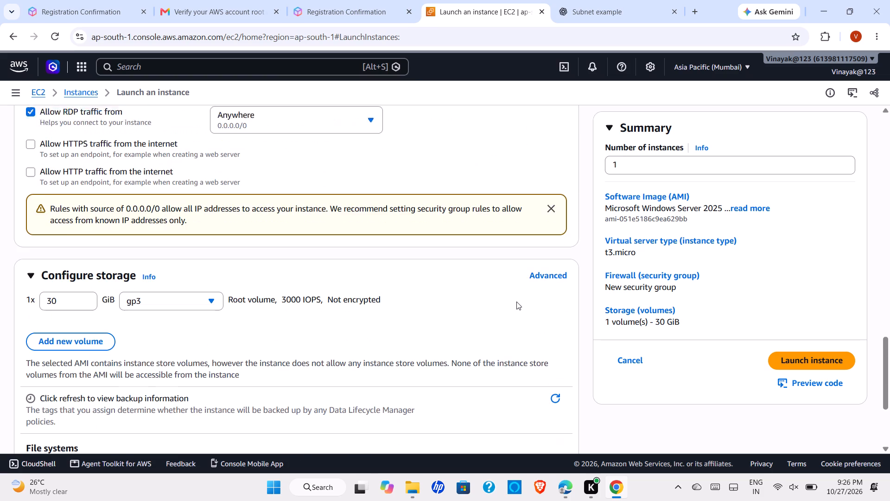
scroll(516, 302, "down", 4)
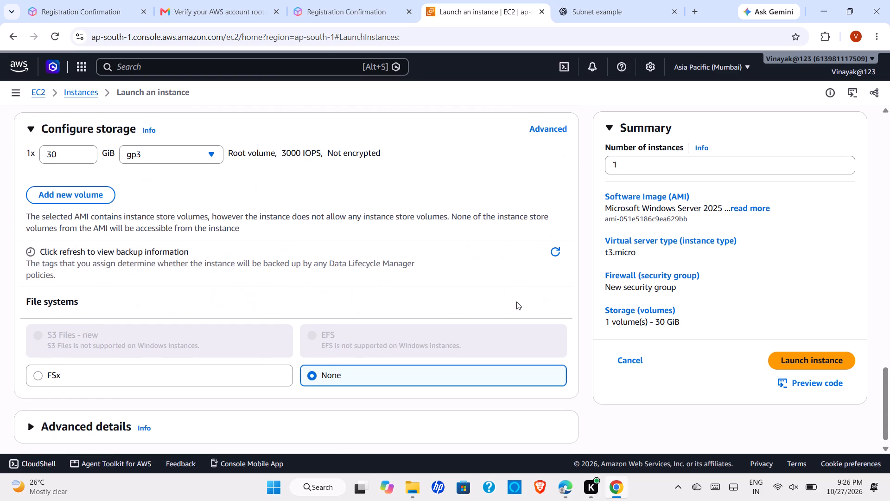
scroll(516, 302, "down", 4)
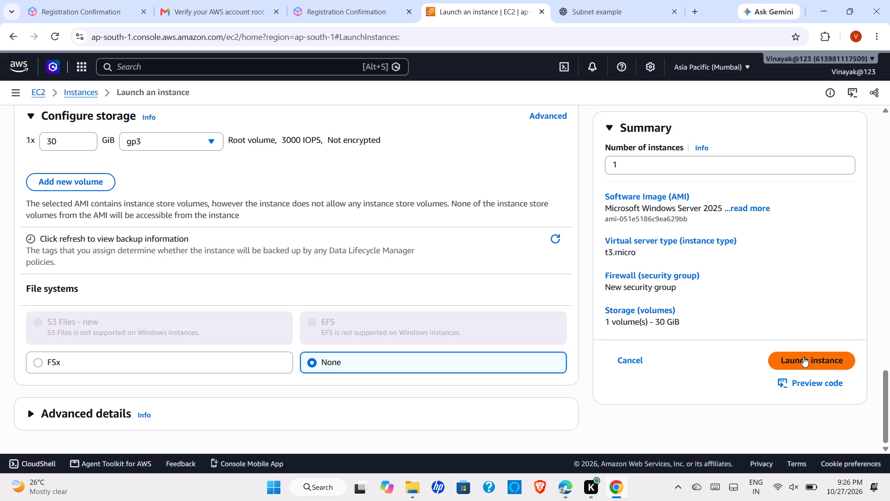
left_click(803, 357)
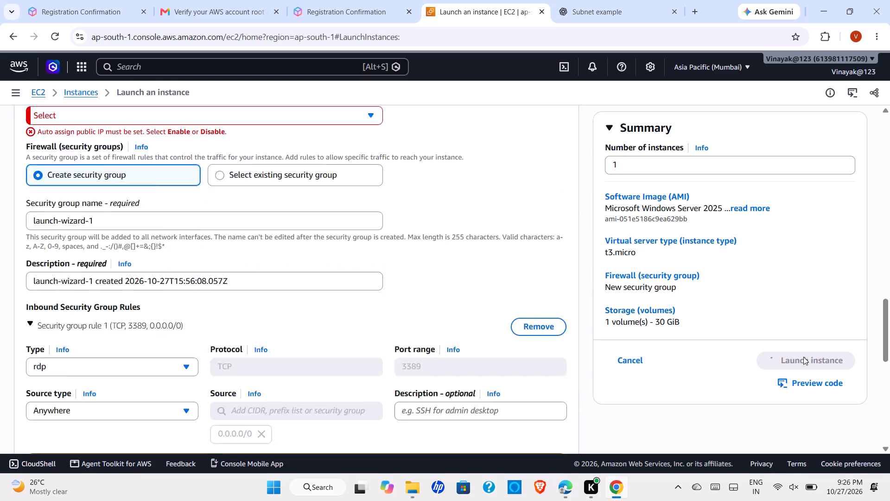
Check the subnet list in the network settings for an available subnet.
left_click(311, 295)
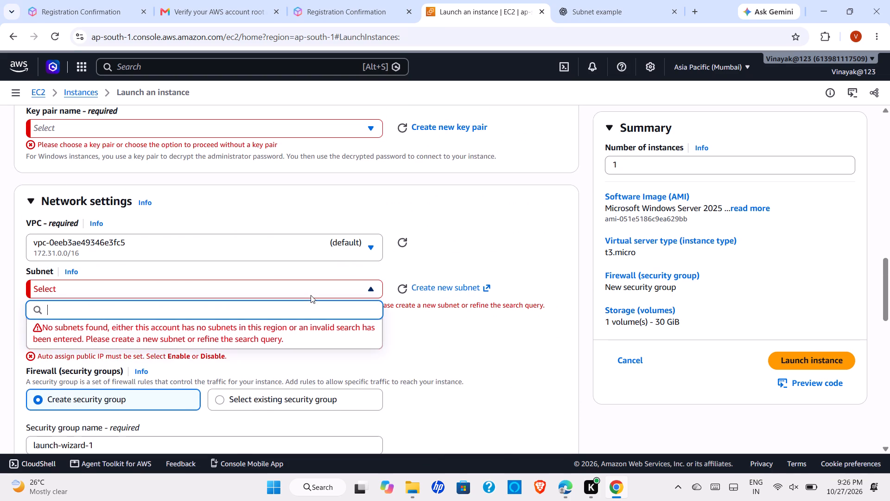
left_click(299, 284)
left_click(299, 284)
left_click(299, 284)
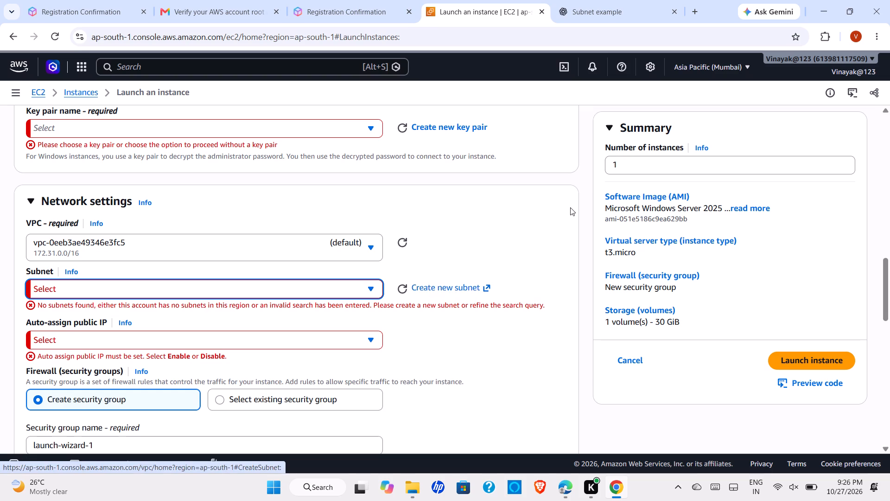
Look at the list of AWS regions and close it without changing the region.
left_click(743, 78)
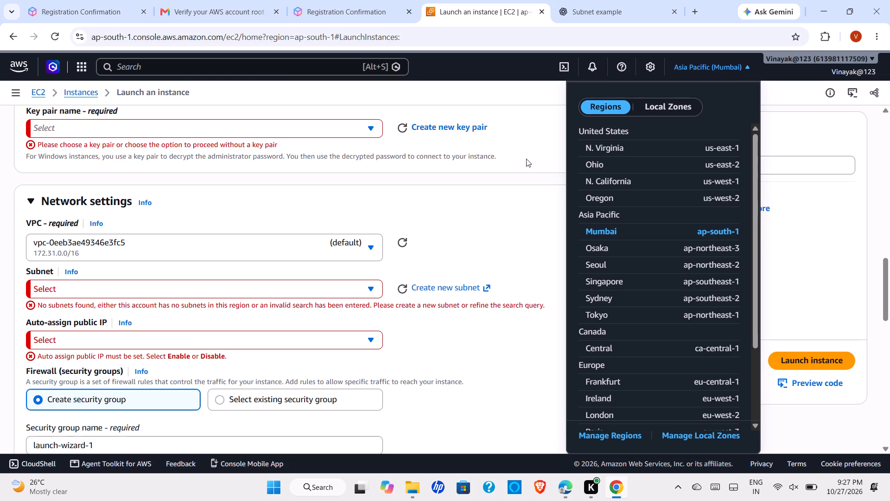
left_click(476, 233)
Start creating a new subnet in the default VPC with the 172.31.0.0/16 range.
left_click(444, 285)
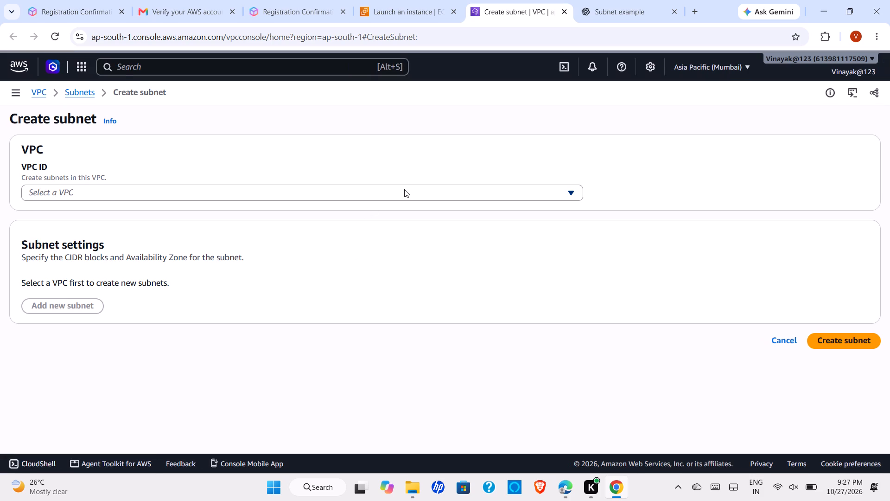
left_click(416, 184)
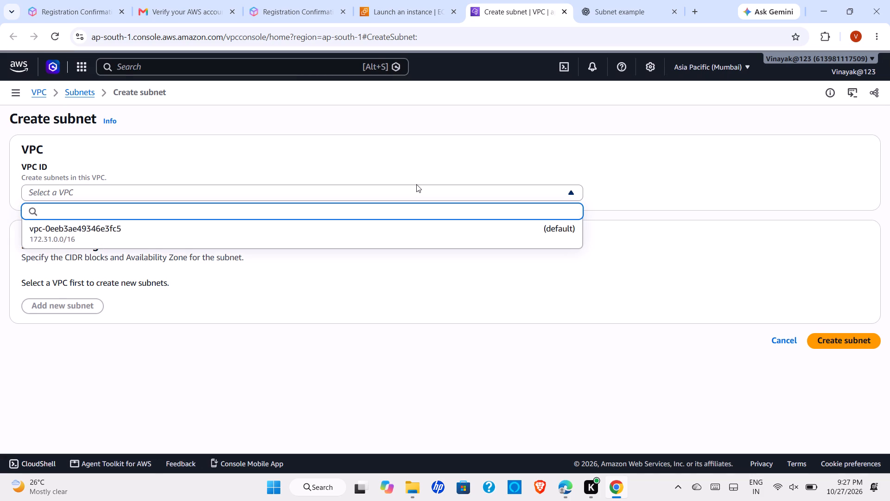
left_click(418, 223)
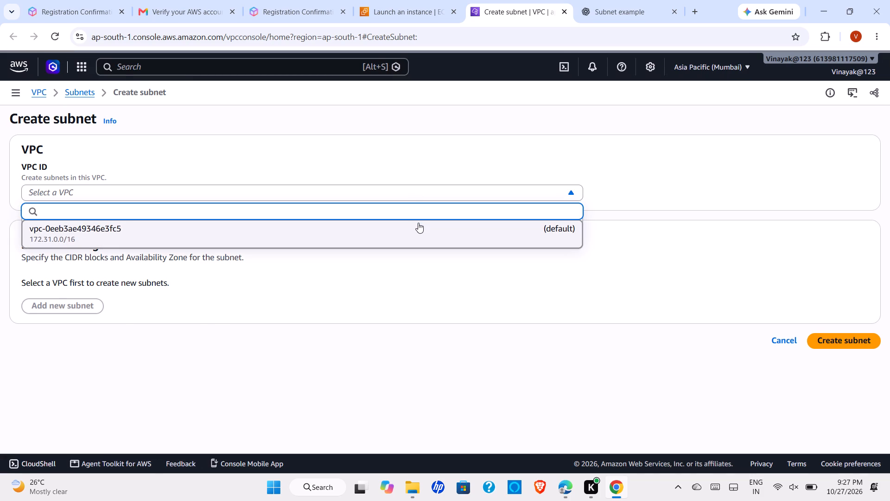
Name the new subnet Mysubnet in the subnet settings.
scroll(403, 288, "down", 3)
scroll(403, 288, "left", 1)
scroll(403, 288, "down", 1)
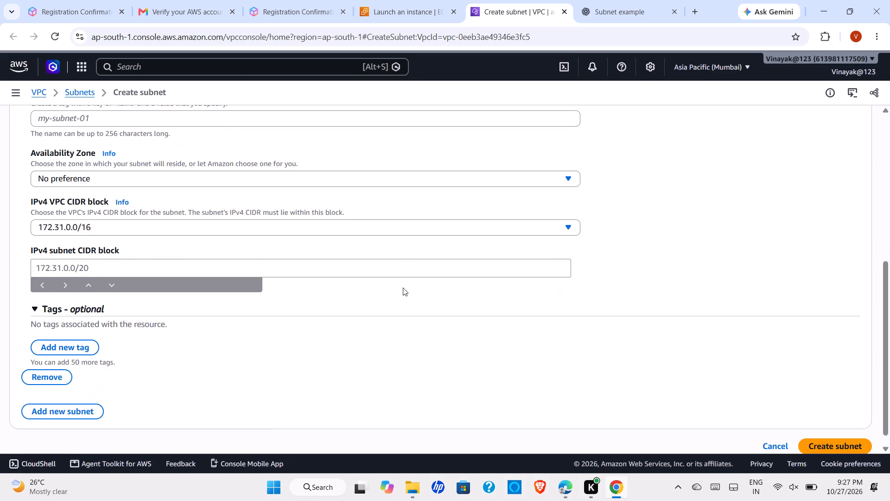
scroll(403, 288, "down", 2)
scroll(403, 288, "up", 1)
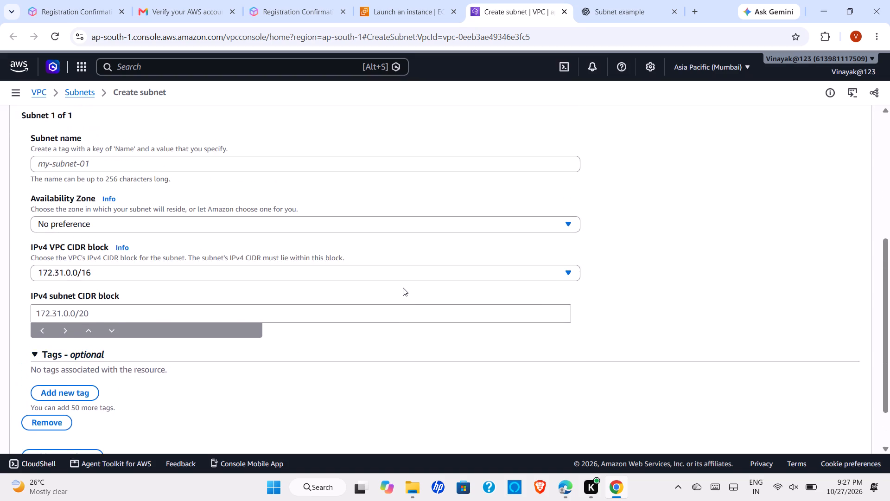
scroll(403, 288, "up", 1)
left_click(327, 234)
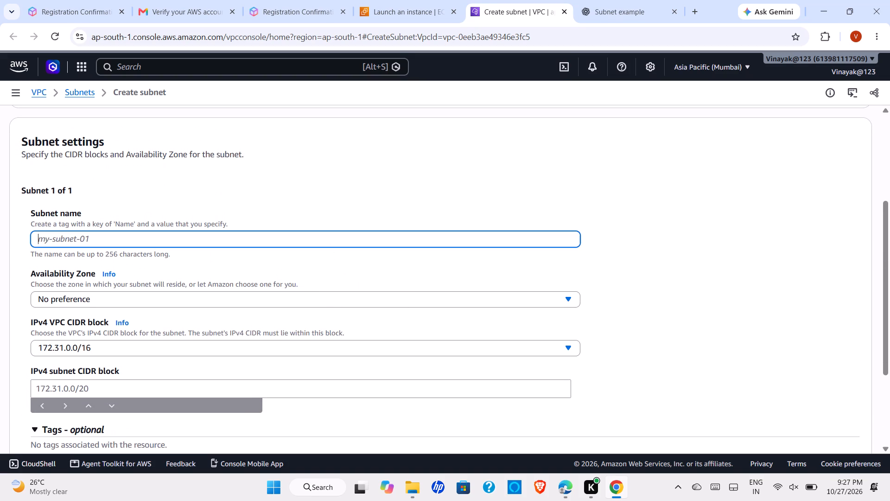
type("My")
type("subnet")
Set the new subnet's Availability Zone to Asia Pacific (Mumbai) / aps1-az1 (ap-south-1a).
scroll(327, 234, "down", 1)
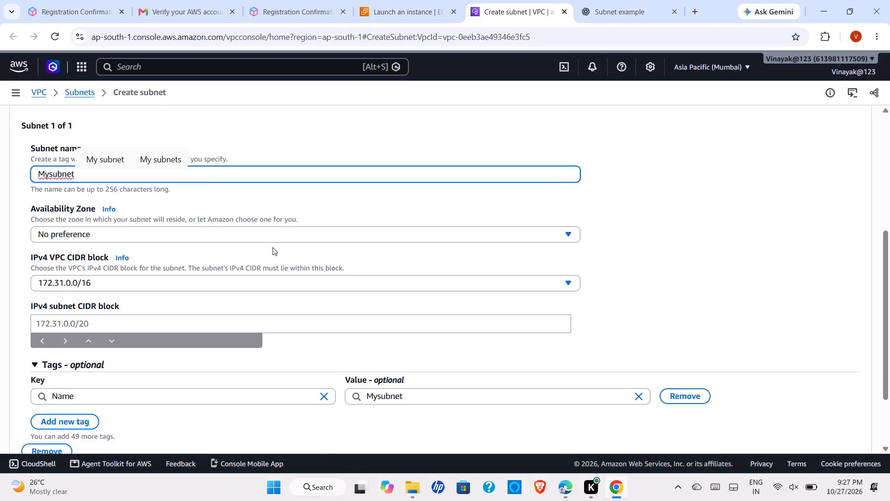
left_click(273, 247)
left_click(270, 232)
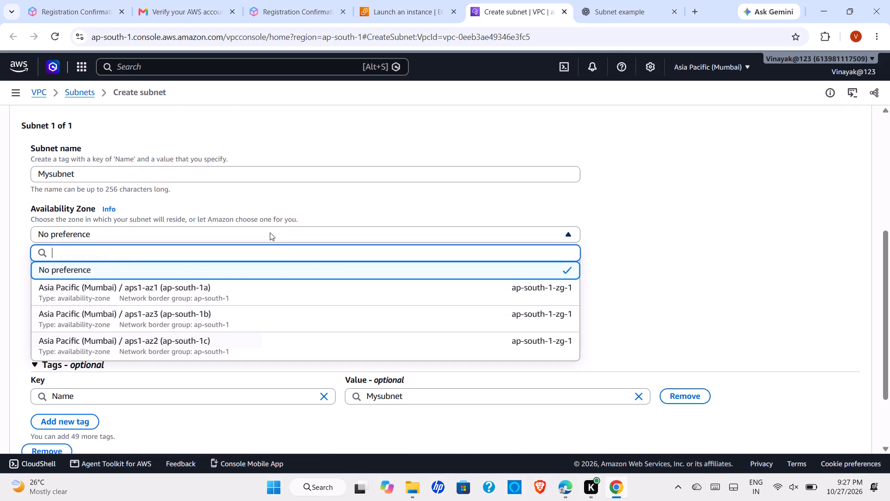
scroll(240, 310, "down", 3)
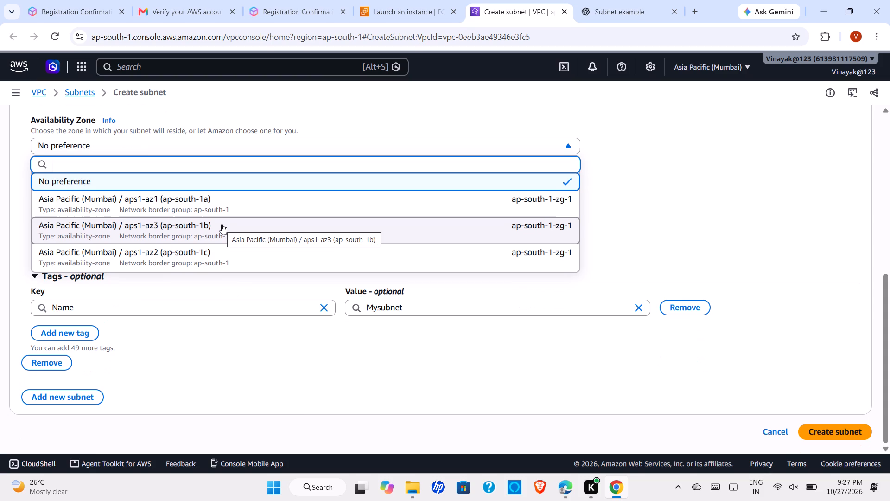
left_click(323, 200)
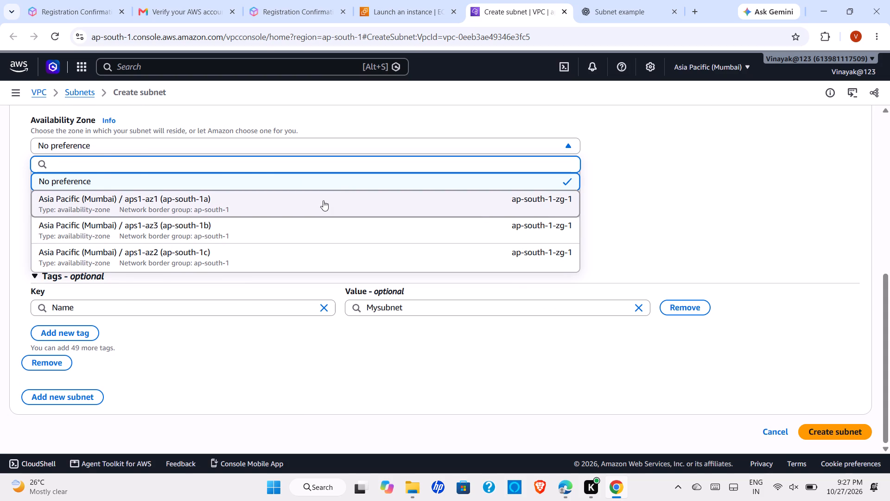
Set the IPv4 subnet CIDR block to 172.31.0.0/20 and create the subnet.
scroll(301, 240, "down", 1)
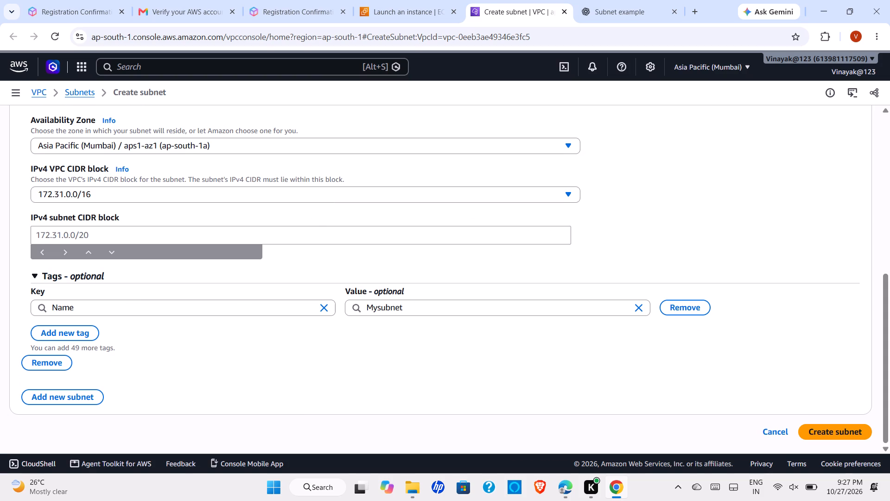
scroll(301, 240, "down", 1)
scroll(352, 289, "down", 1)
left_click(370, 250)
left_click(367, 237)
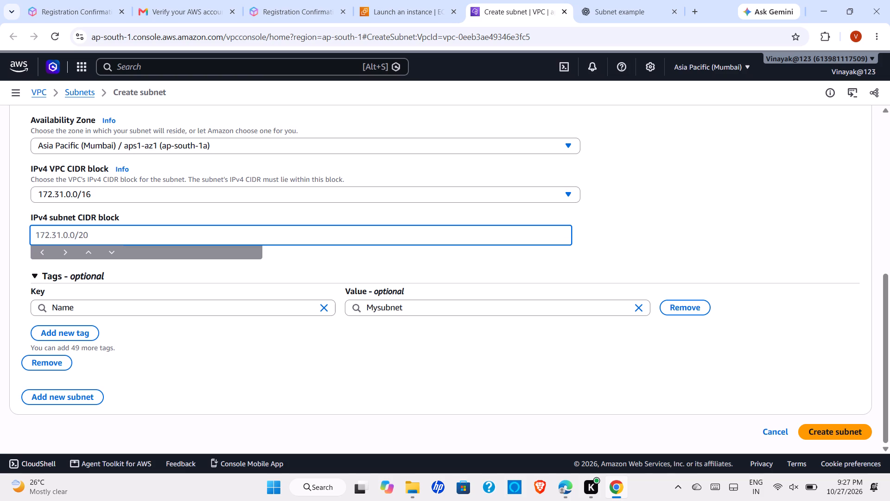
type("172")
key("period")
type("31")
type(".0")
type(".0")
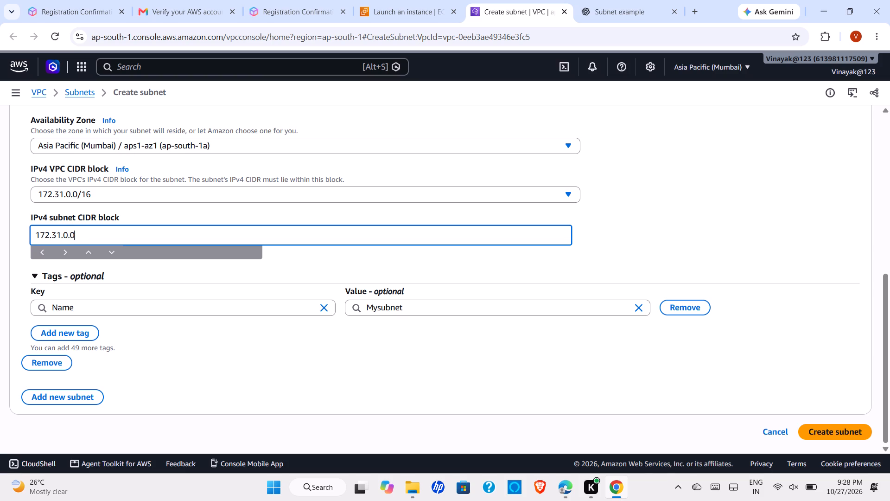
key("slash")
type("20")
scroll(367, 237, "down", 1)
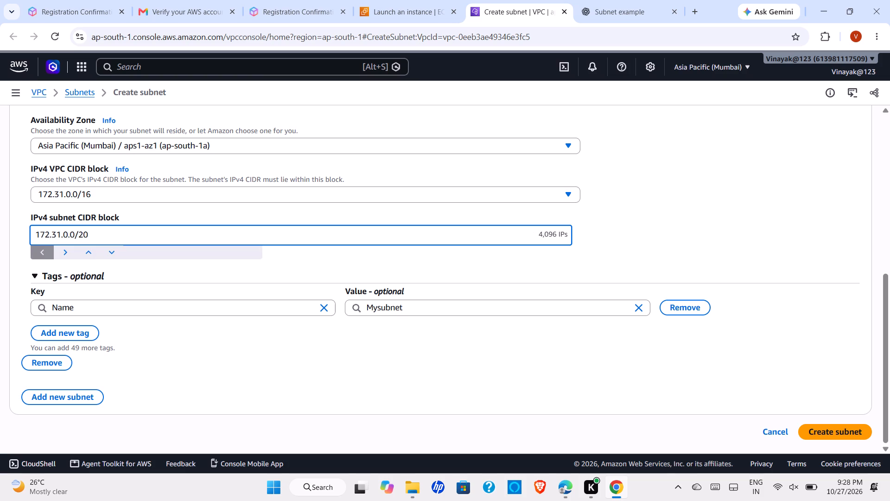
scroll(367, 237, "down", 1)
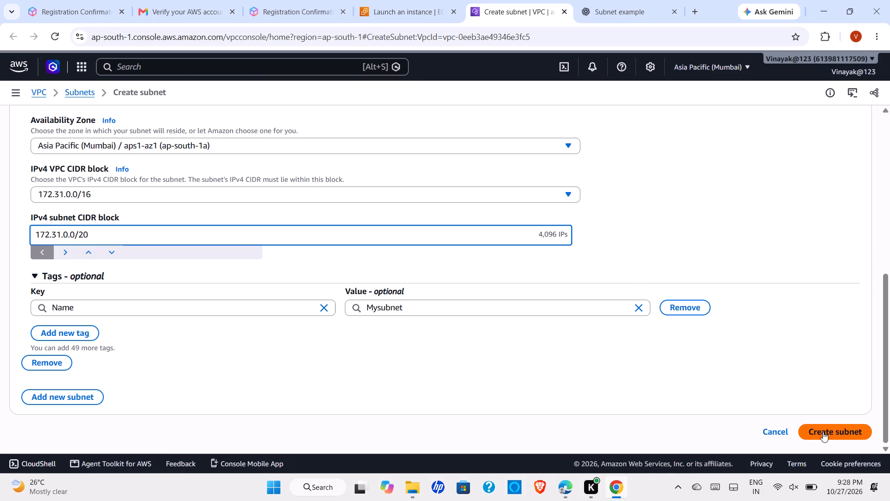
left_click(823, 432)
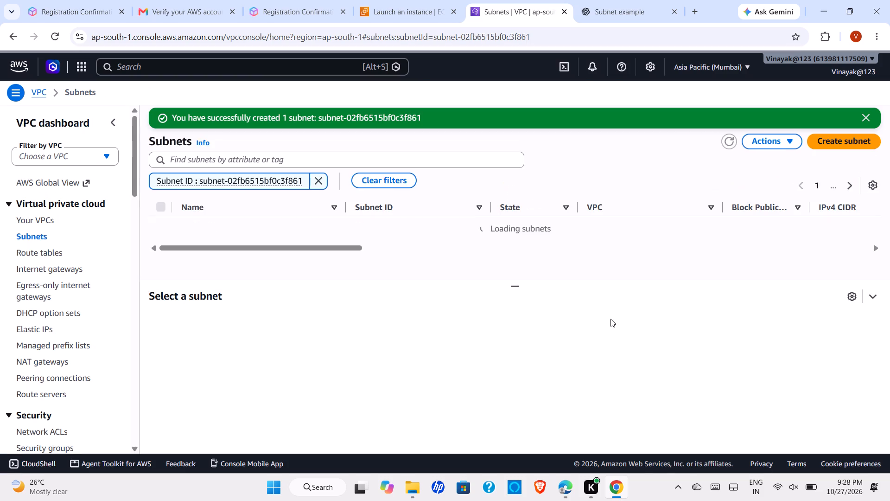
Open the details of Mysubnet and look through its settings.
scroll(509, 306, "up", 1)
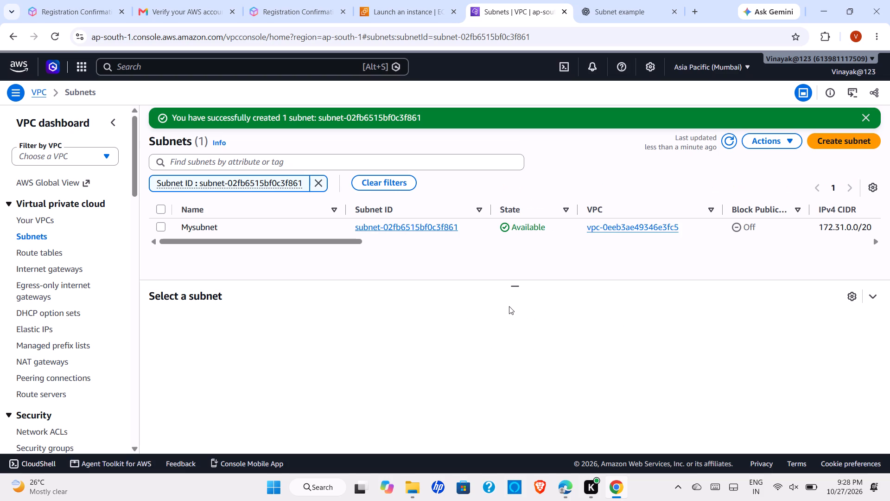
left_click(427, 225)
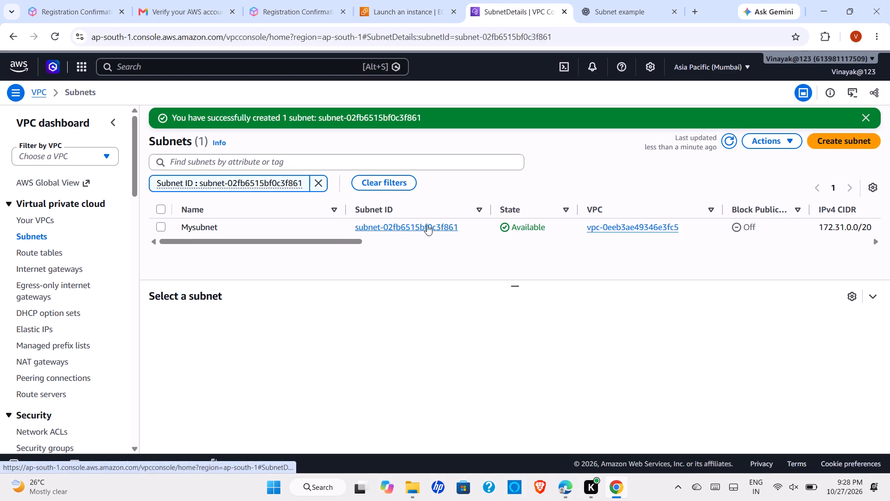
scroll(427, 225, "down", 3)
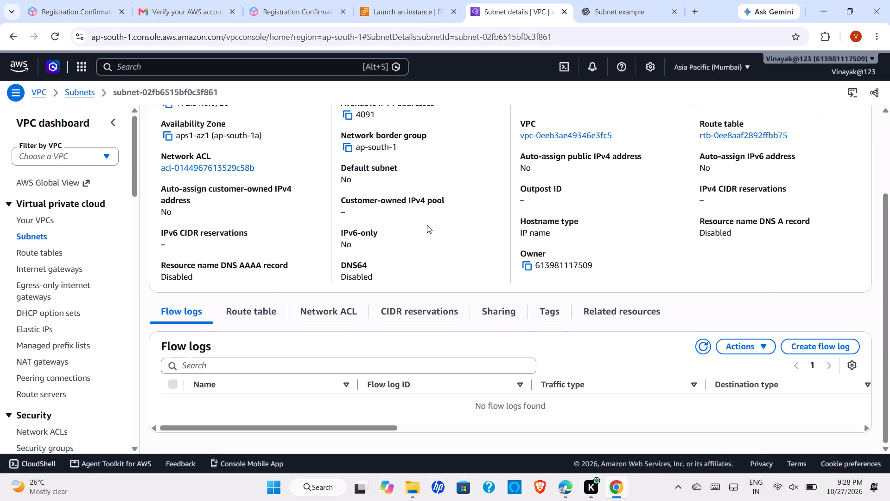
scroll(427, 225, "up", 3)
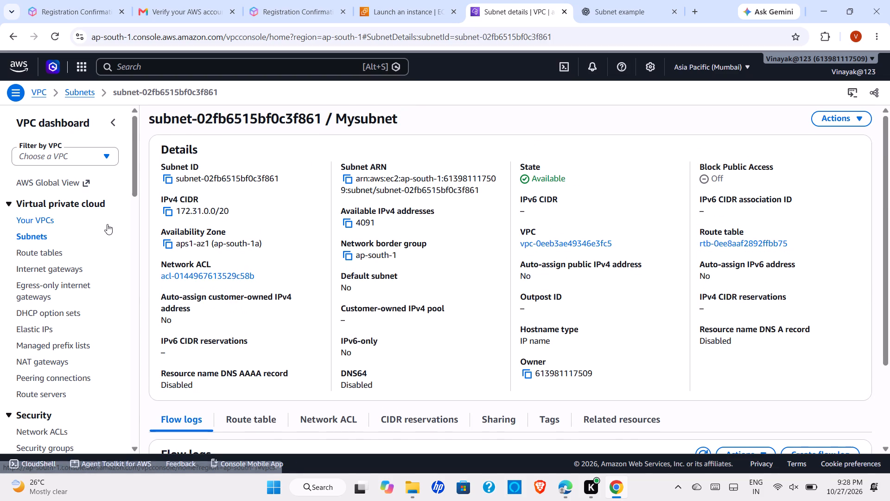
scroll(107, 224, "up", 1)
Return to the EC2 service from the AWS console home and start a new instance launch without a walkthrough.
left_click(35, 94)
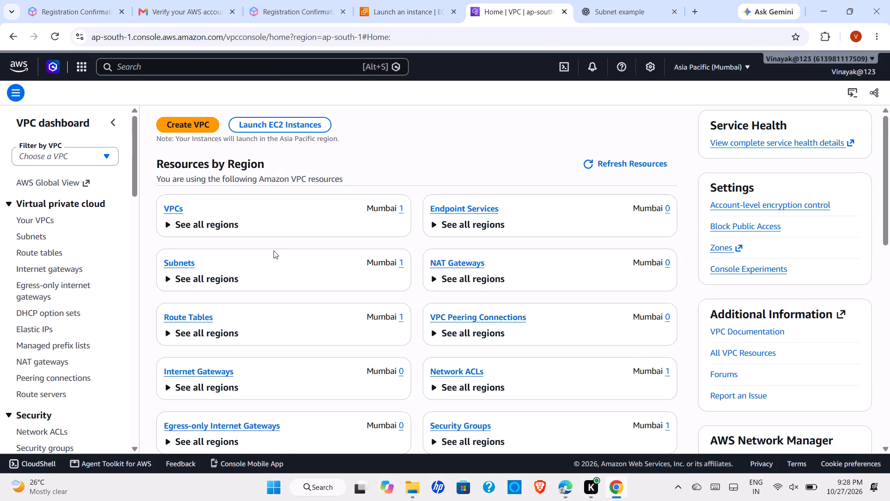
scroll(273, 250, "left", 1)
left_click(21, 68)
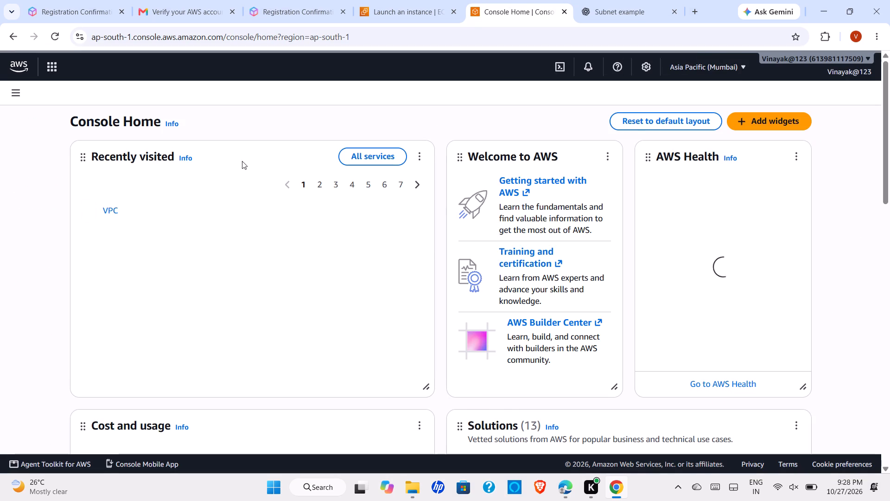
scroll(239, 161, "up", 1)
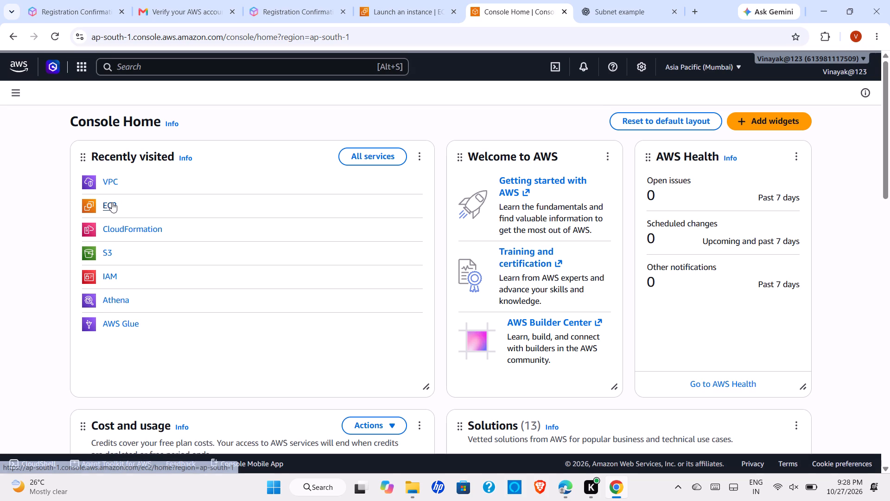
left_click(112, 202)
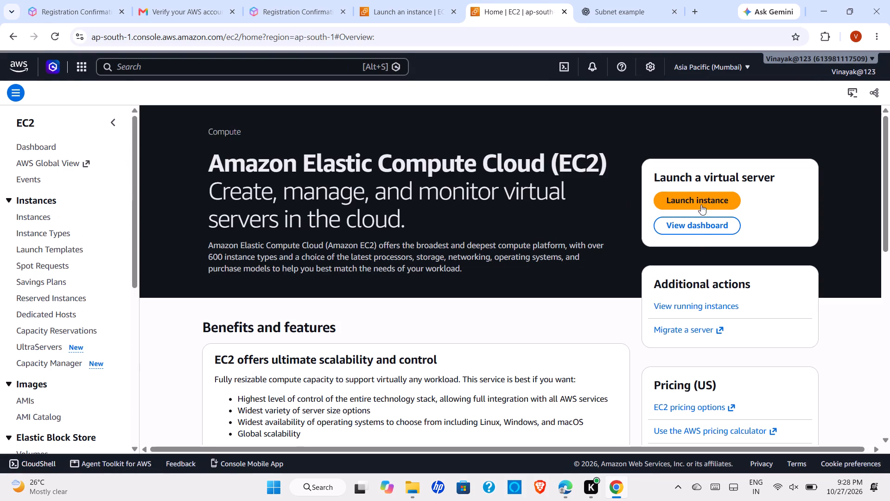
left_click(699, 198)
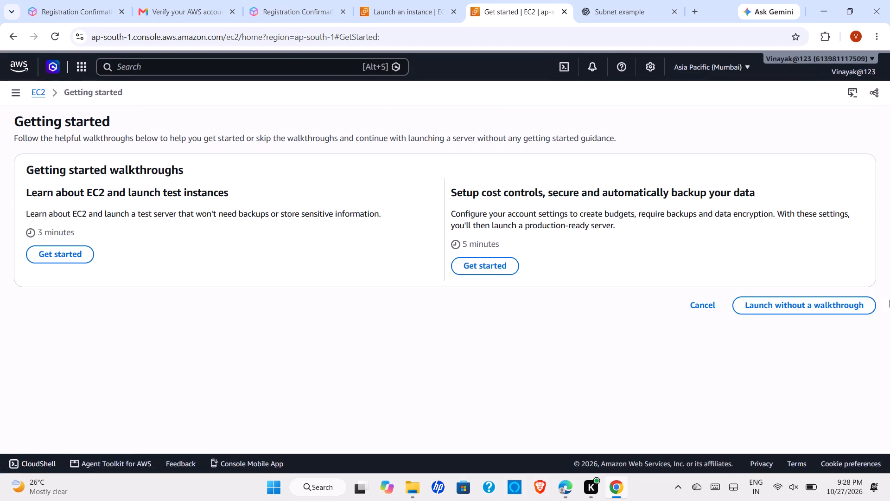
left_click(857, 308)
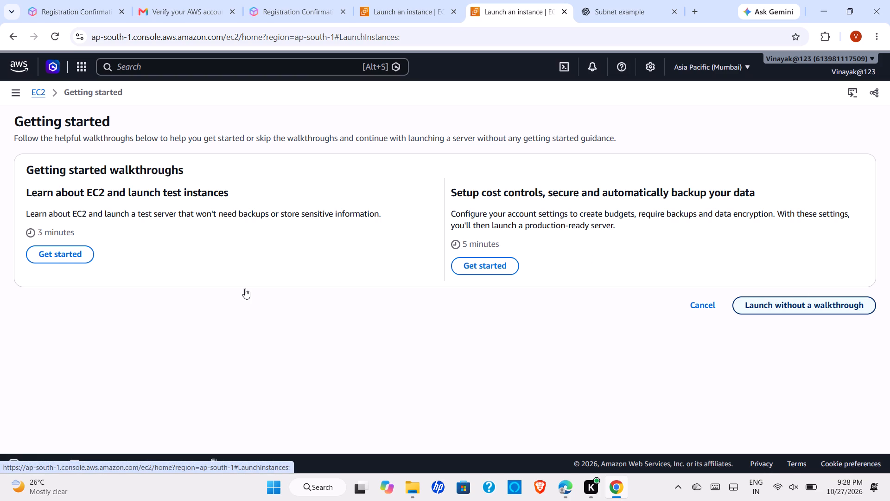
Name the new instance Myinstance.
left_click(185, 256)
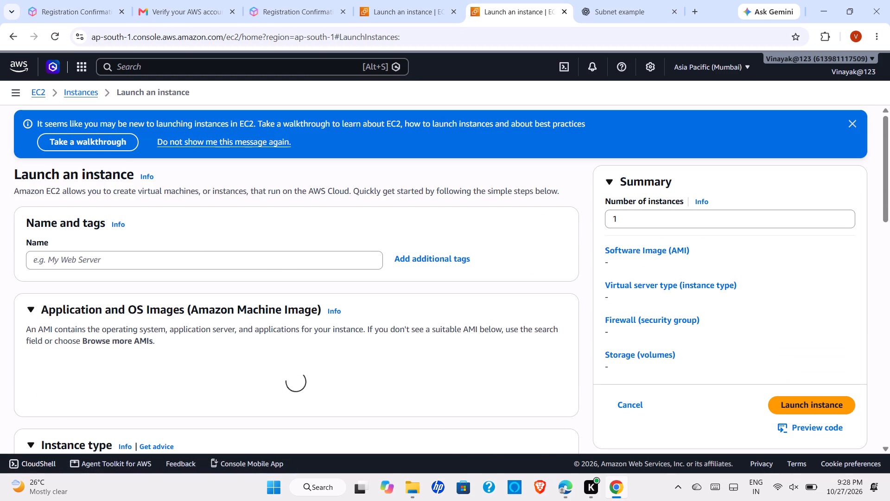
type("My")
type("instance")
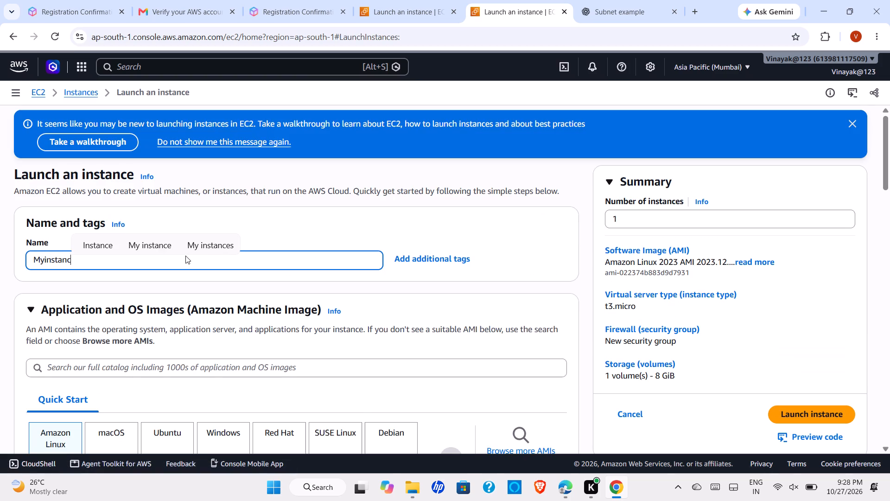
Choose Windows as the operating system image for the instance.
scroll(185, 256, "down", 3)
scroll(226, 353, "down", 1)
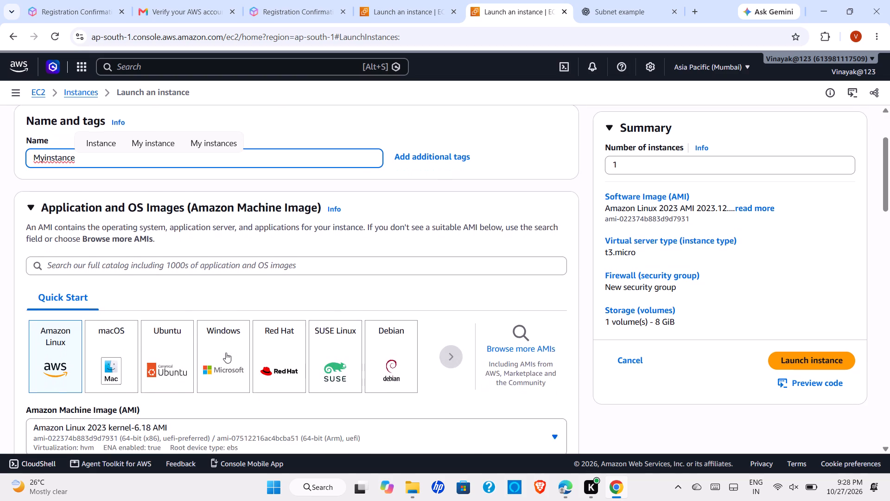
scroll(226, 353, "down", 1)
left_click(227, 337)
Submit the Myinstance launch configuration, keeping the remaining default settings for instance type, firewall and storage.
scroll(227, 337, "down", 4)
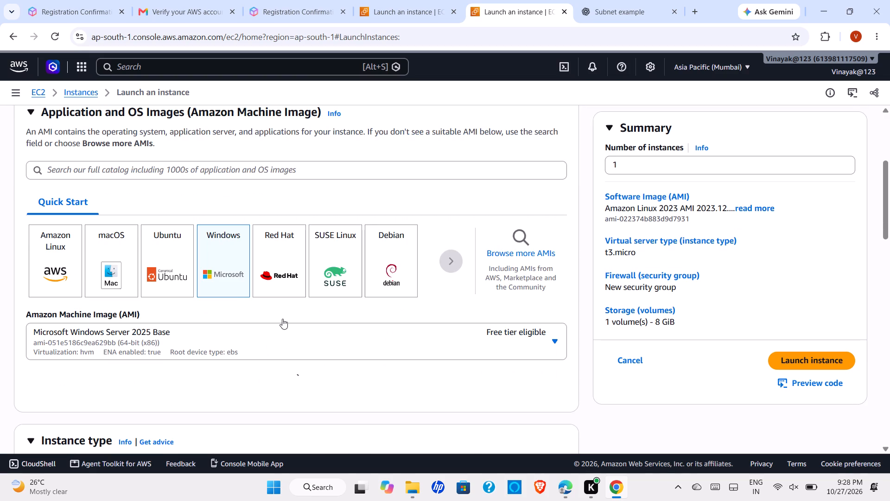
scroll(282, 319, "down", 2)
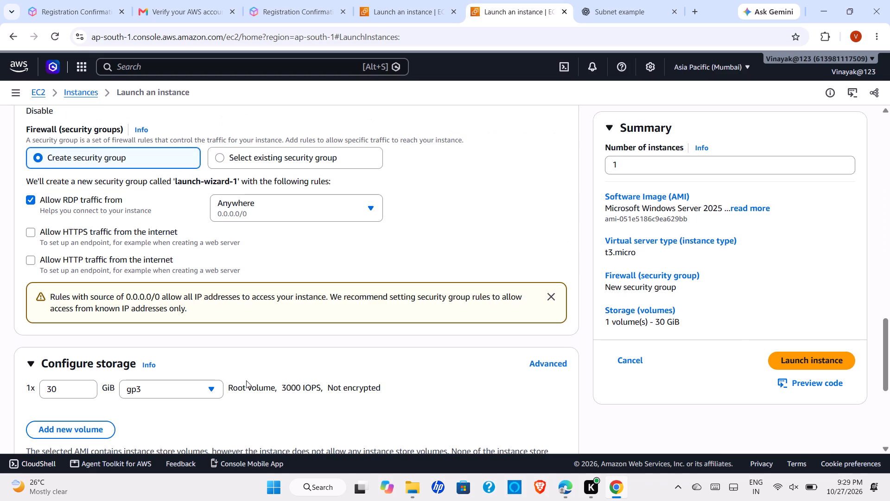
scroll(246, 380, "down", 1)
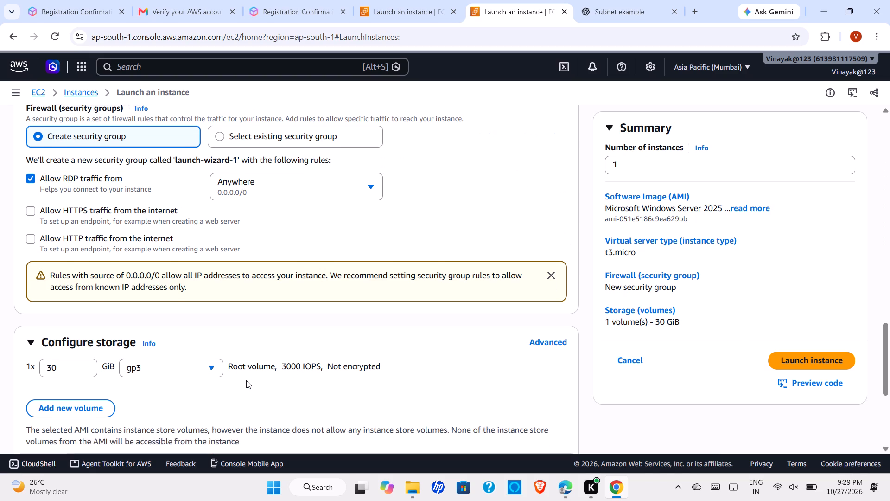
scroll(246, 380, "down", 3)
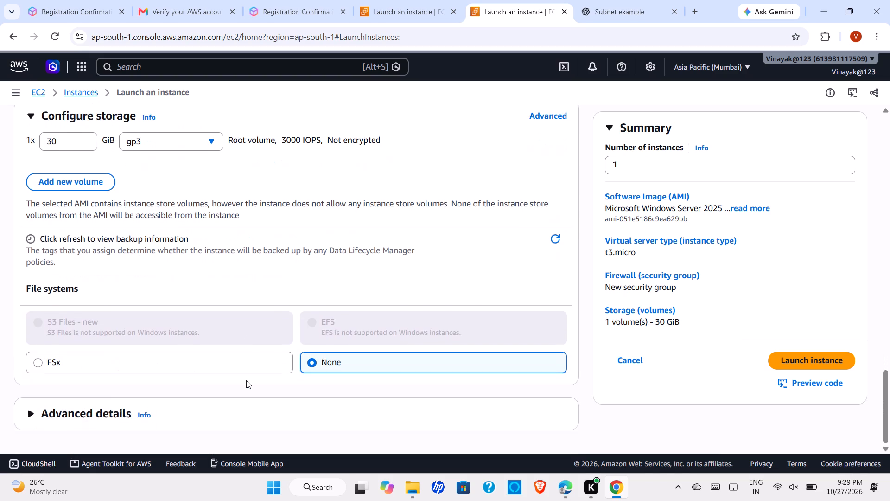
scroll(246, 380, "down", 1)
left_click(798, 355)
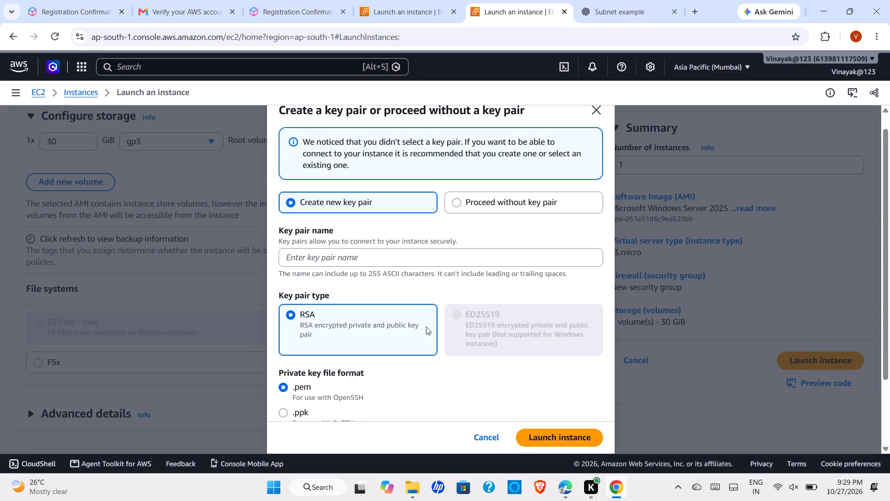
Choose to proceed without a key pair and launch the instance.
scroll(490, 332, "down", 1)
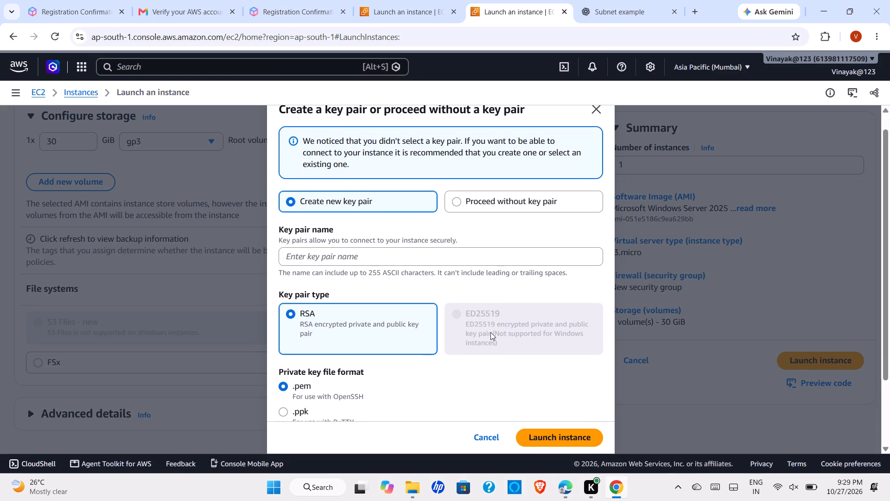
scroll(490, 332, "down", 2)
scroll(490, 332, "up", 1)
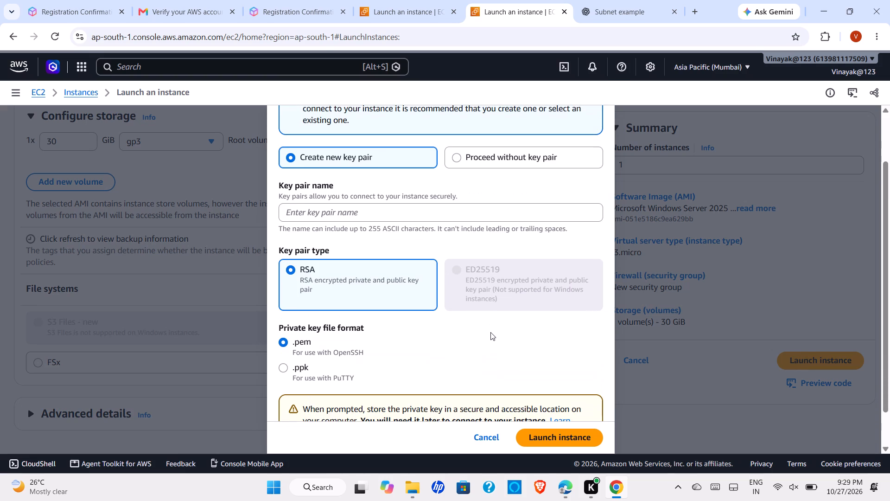
scroll(490, 332, "up", 1)
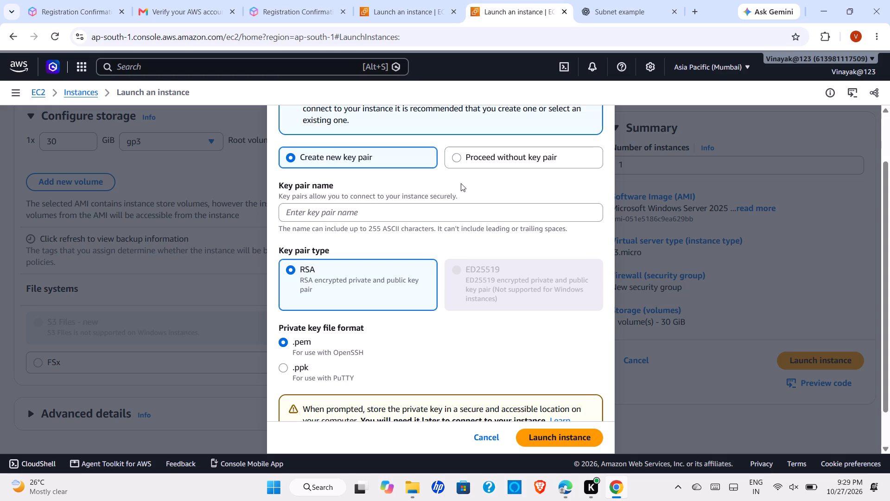
left_click(458, 157)
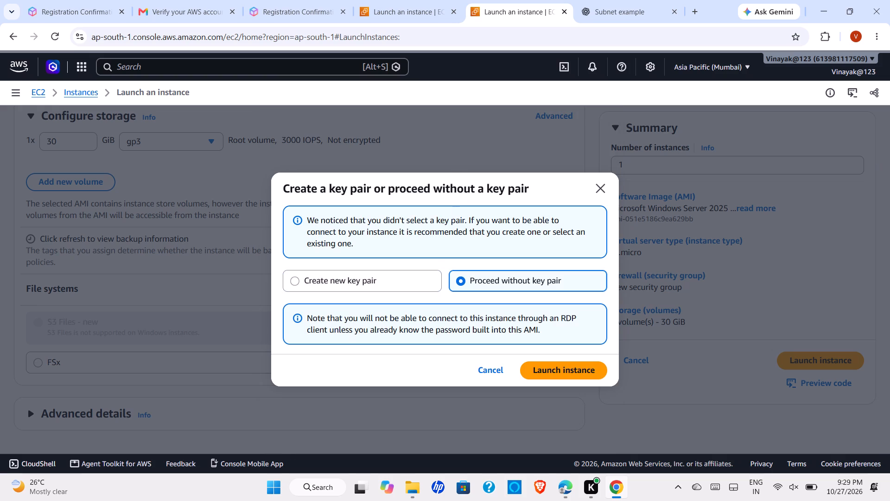
scroll(505, 299, "down", 1)
left_click(535, 371)
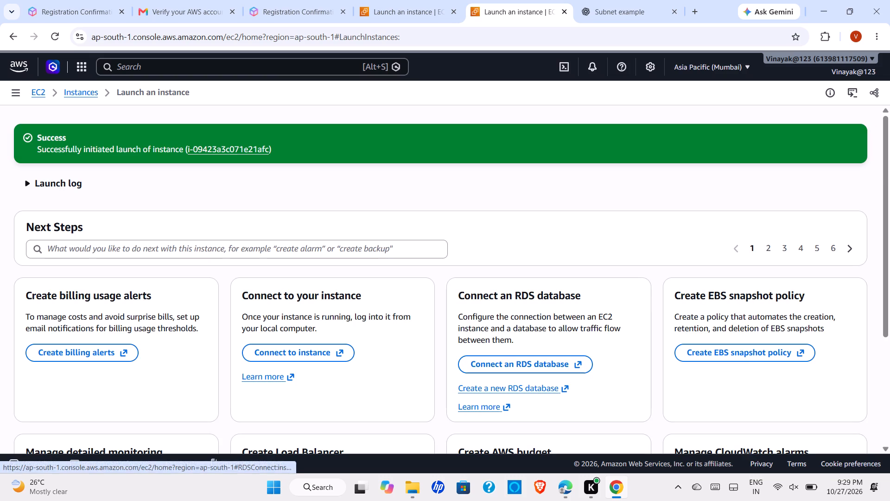
Open the details of Myinstance from the instances list and look through its summary and configuration.
scroll(358, 314, "up", 2)
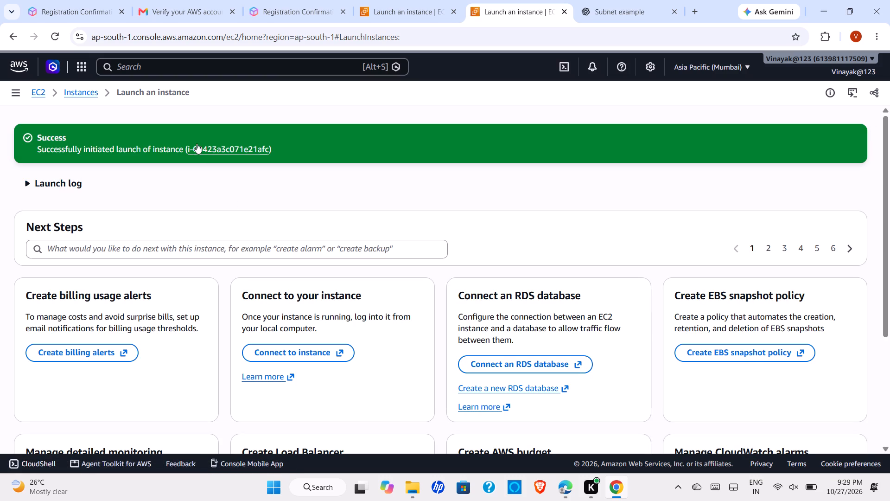
left_click(87, 87)
left_click(87, 97)
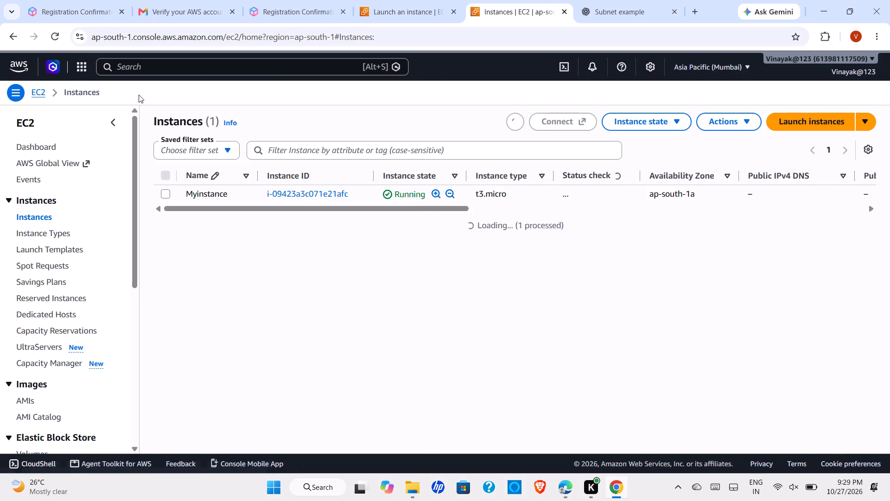
left_click(299, 193)
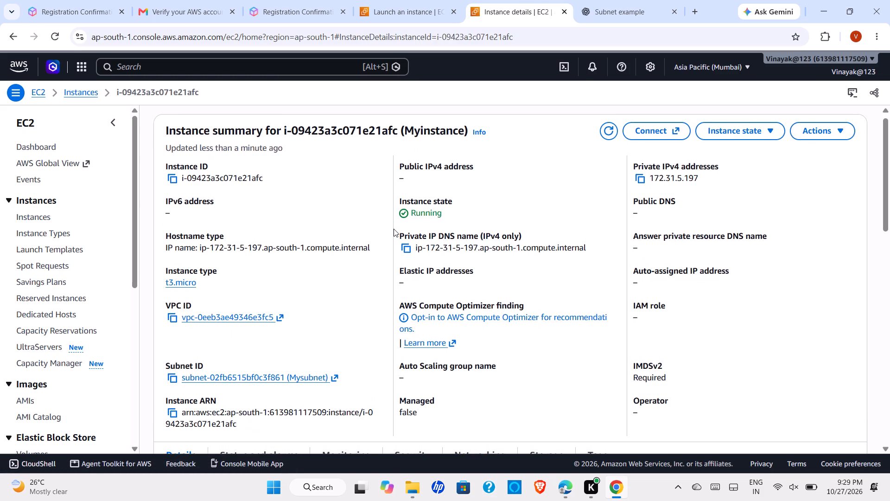
scroll(316, 244, "down", 1)
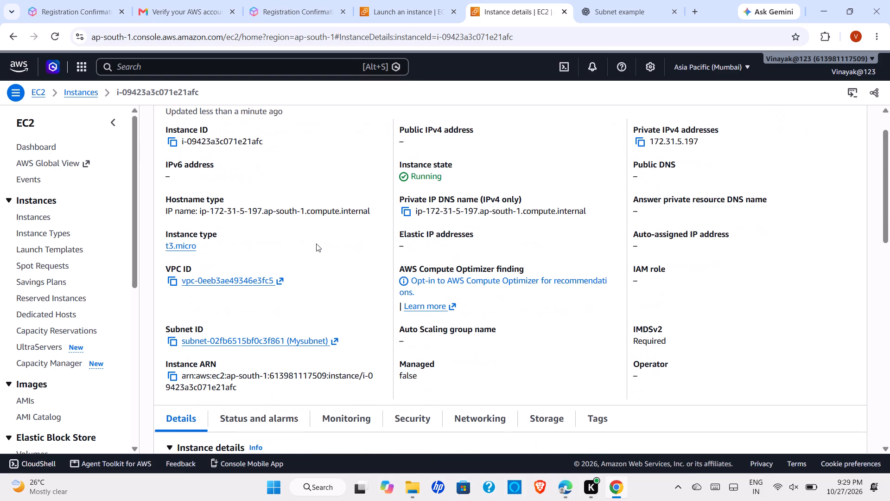
scroll(316, 244, "down", 3)
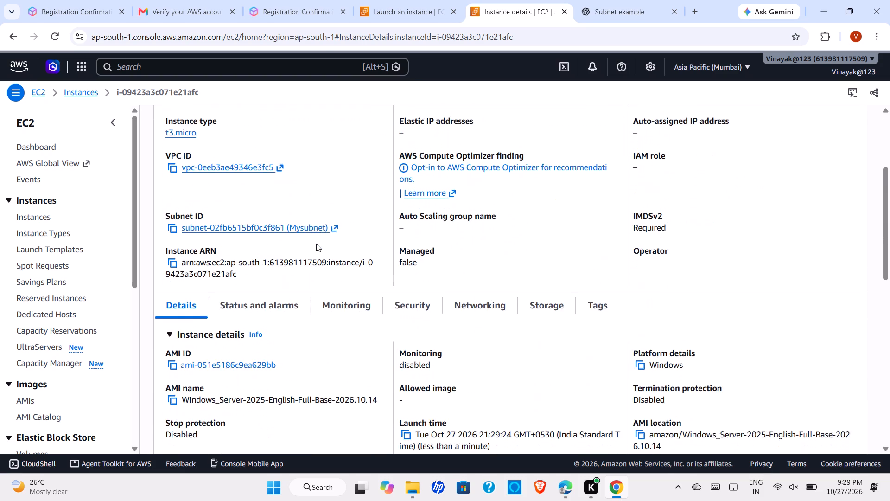
scroll(316, 244, "down", 2)
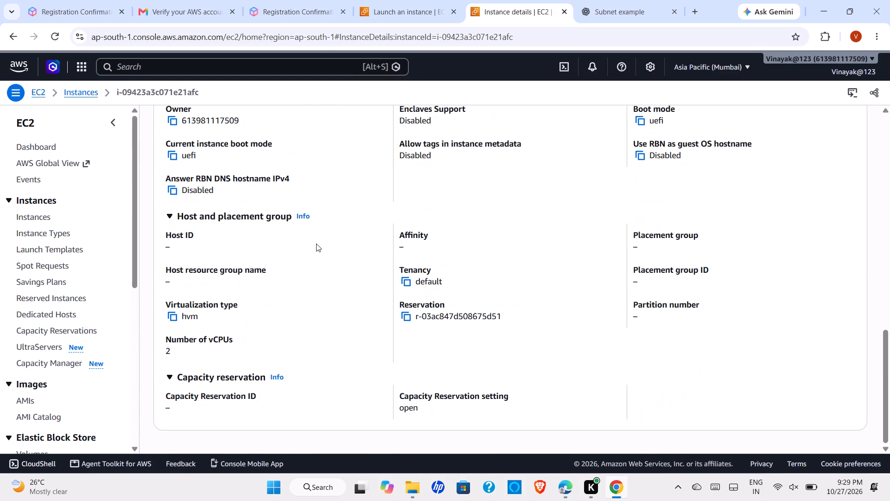
scroll(316, 244, "down", 1)
scroll(316, 244, "up", 6)
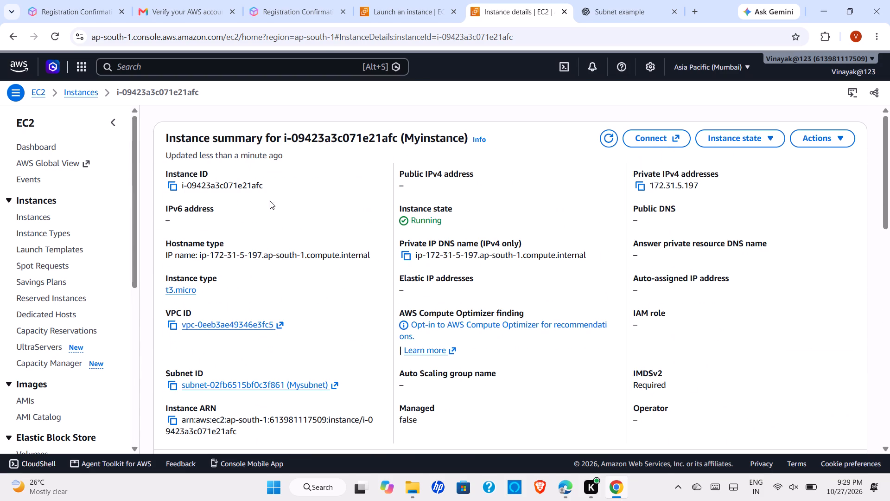
Search the AWS services for vpc and open the VPC service.
left_click(194, 68)
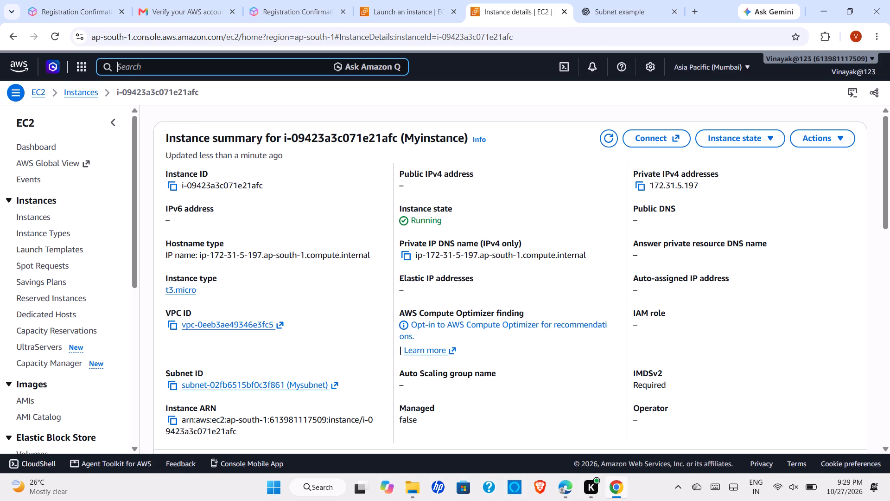
key("v")
key("o")
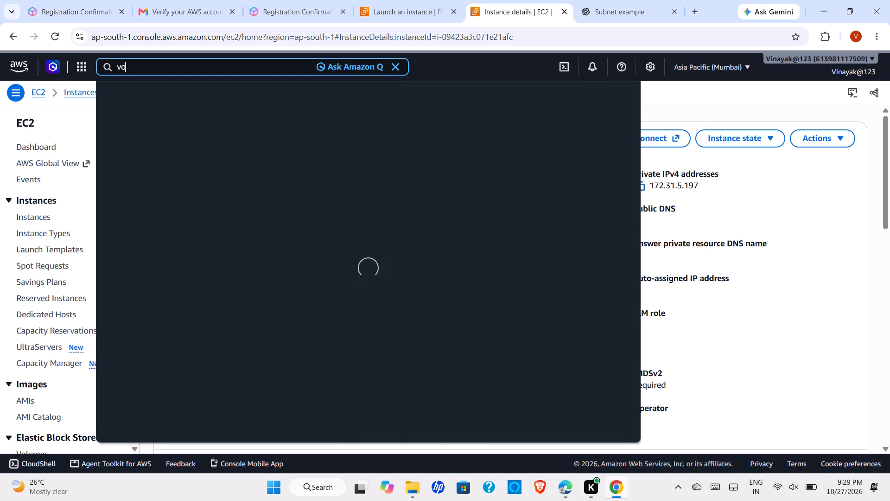
key("BackSpace")
type("pc")
left_click(281, 127)
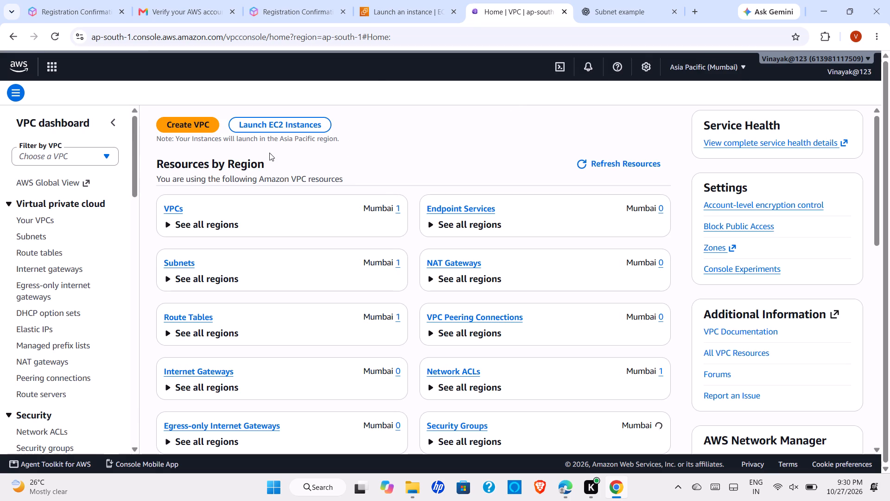
Create a VPC with the VPC and more option, keeping the default project name tag, 10.0.0.0/16 IPv4 CIDR block and remaining default settings.
left_click(183, 120)
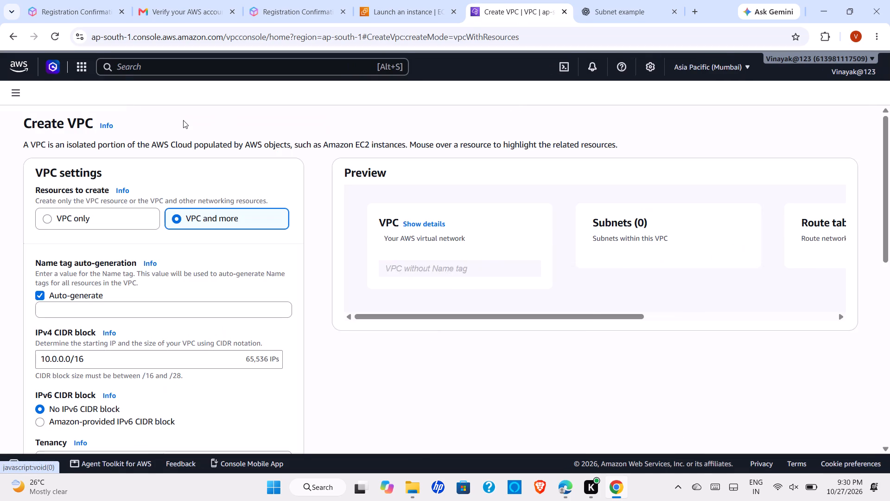
scroll(108, 258, "down", 1)
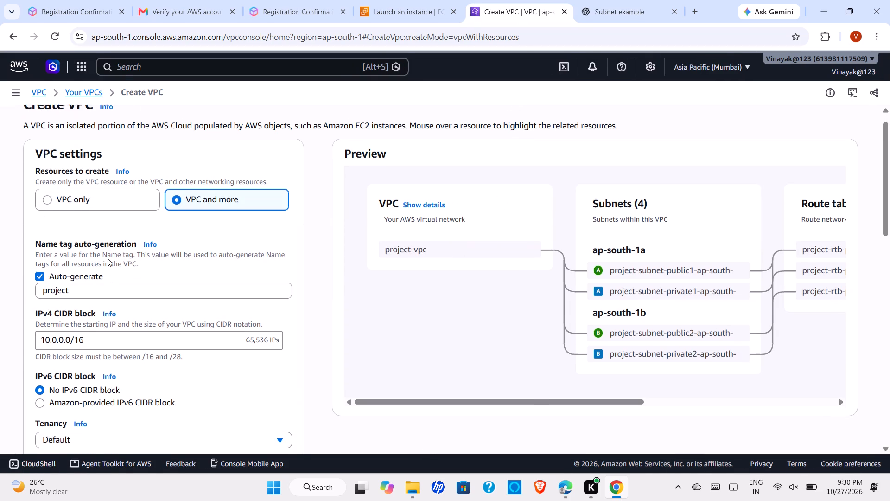
scroll(108, 258, "down", 3)
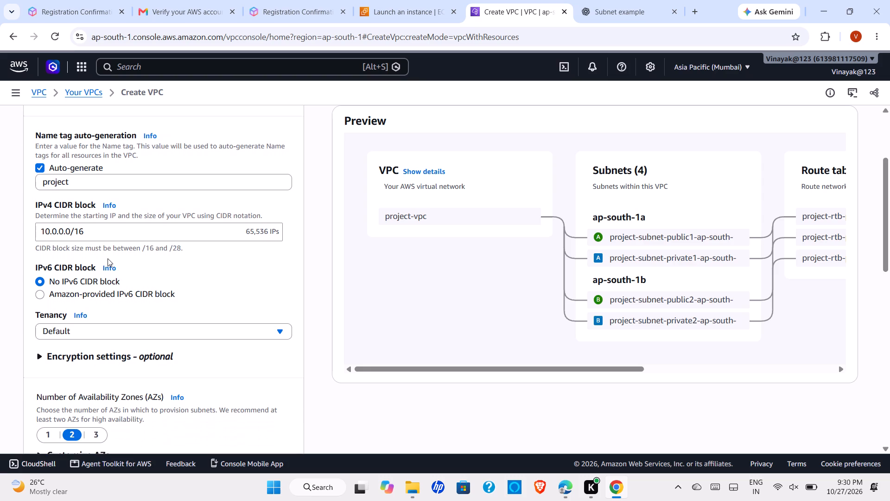
scroll(108, 258, "down", 3)
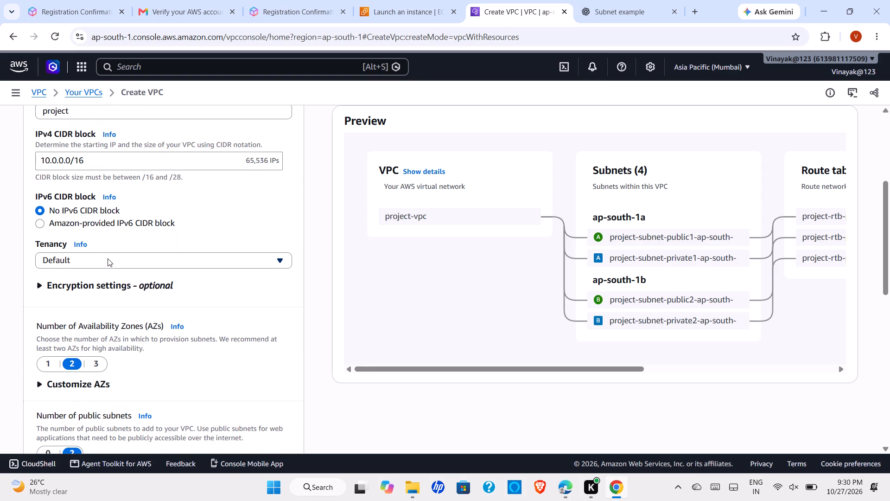
scroll(108, 258, "down", 3)
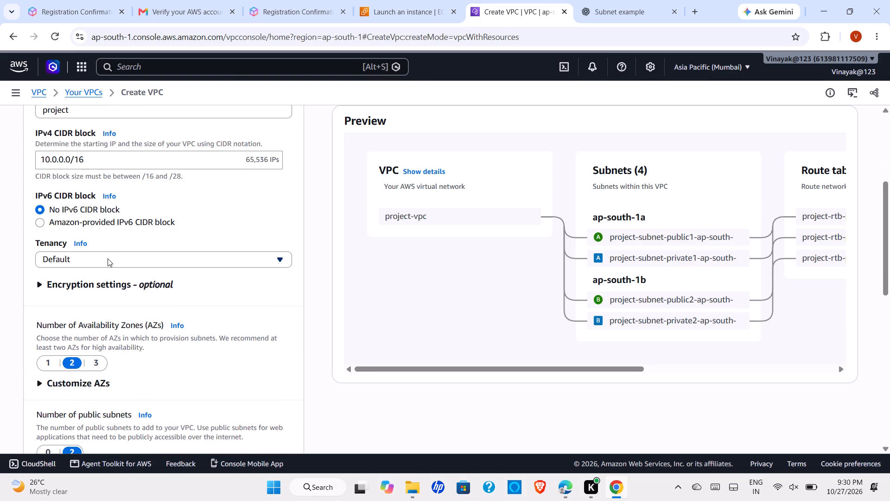
scroll(108, 258, "down", 3)
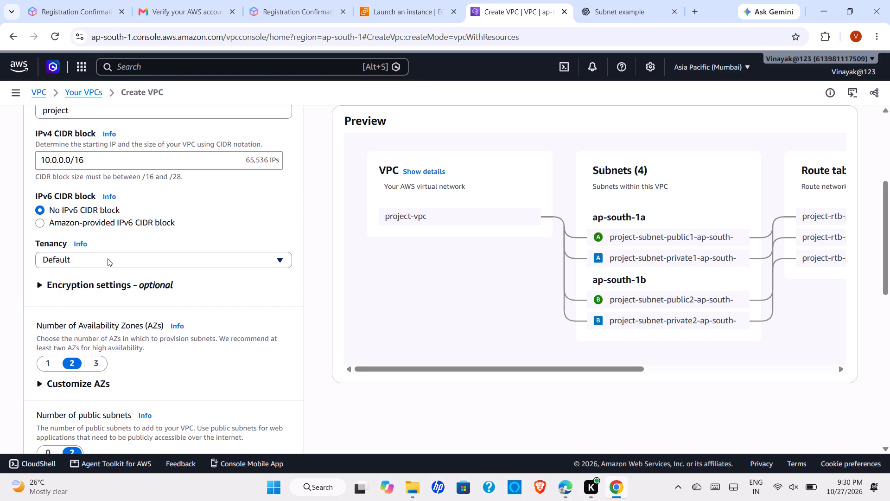
scroll(108, 258, "down", 2)
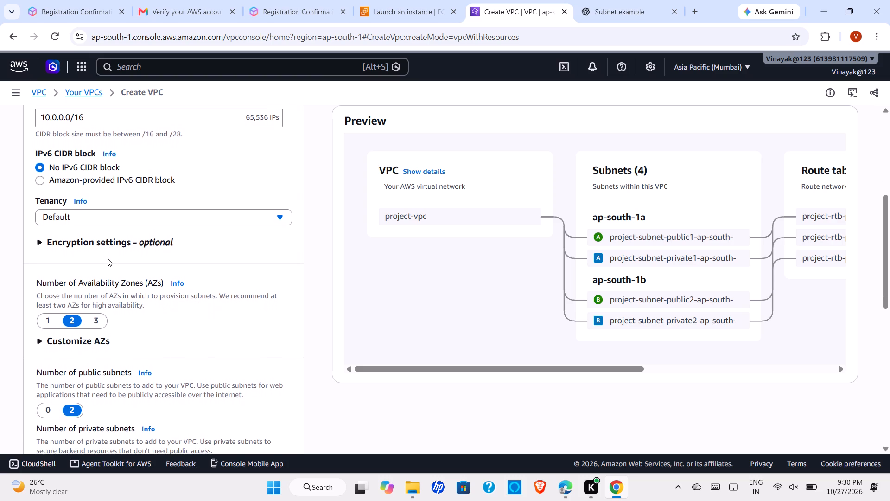
scroll(108, 258, "down", 2)
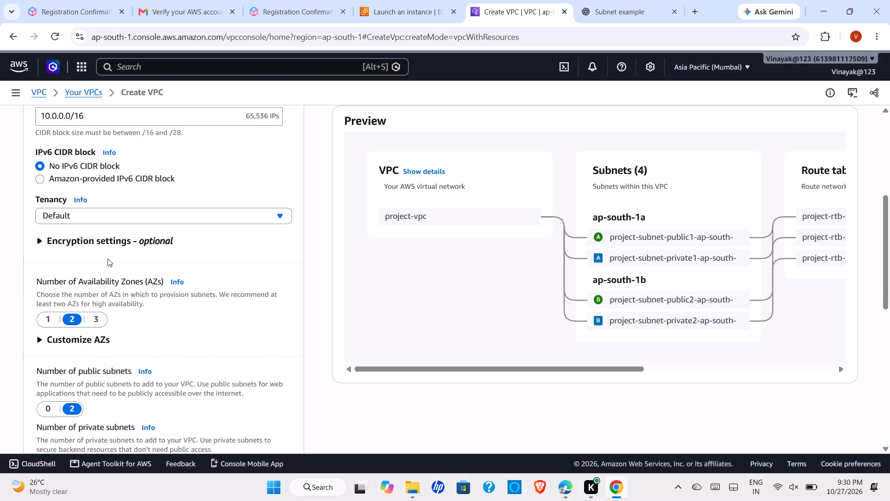
scroll(108, 258, "down", 1)
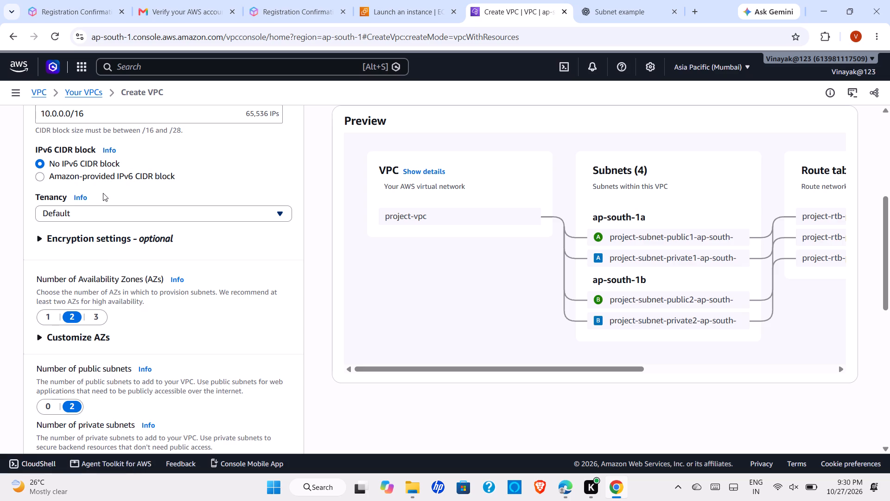
scroll(109, 234, "down", 2)
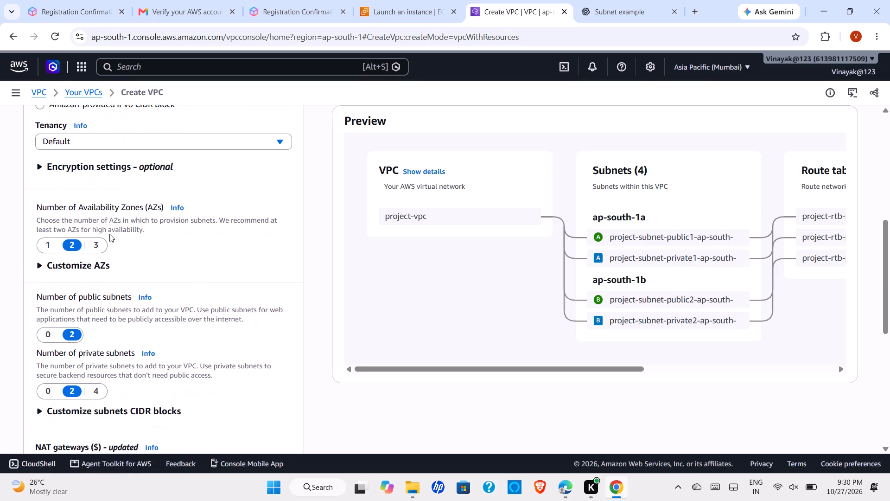
scroll(109, 234, "down", 4)
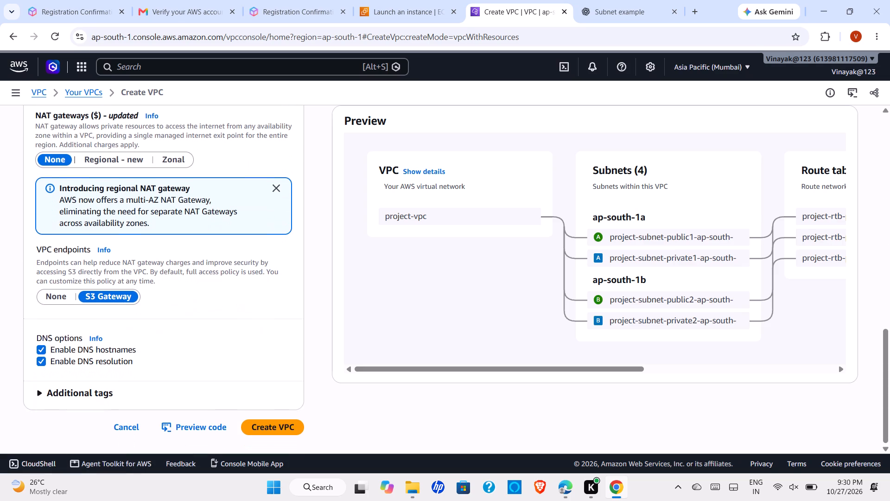
scroll(109, 234, "down", 1)
left_click(268, 423)
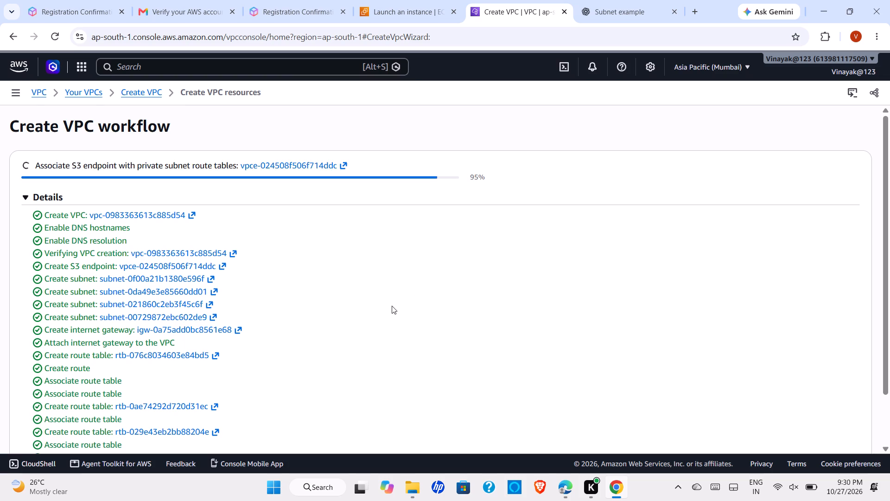
scroll(392, 306, "down", 2)
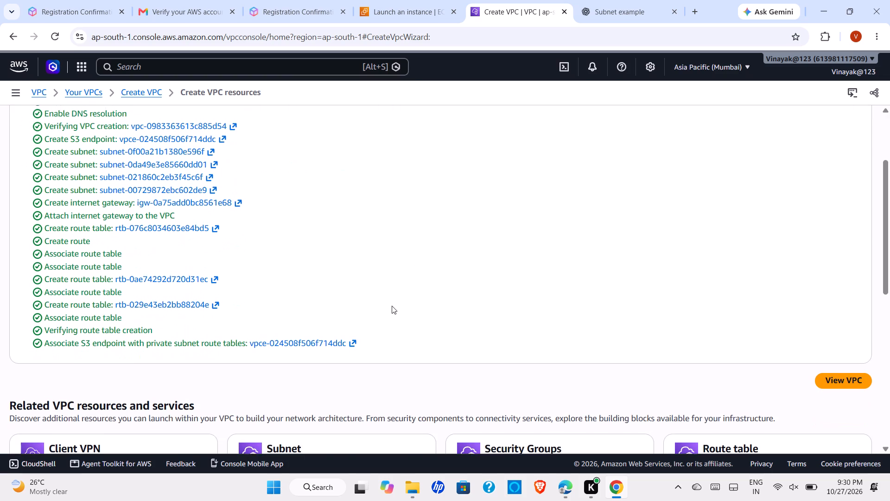
Open the newly created project-vpc and examine its details and its resource map of subnets, route tables and network connections.
scroll(392, 306, "down", 1)
scroll(392, 306, "up", 1)
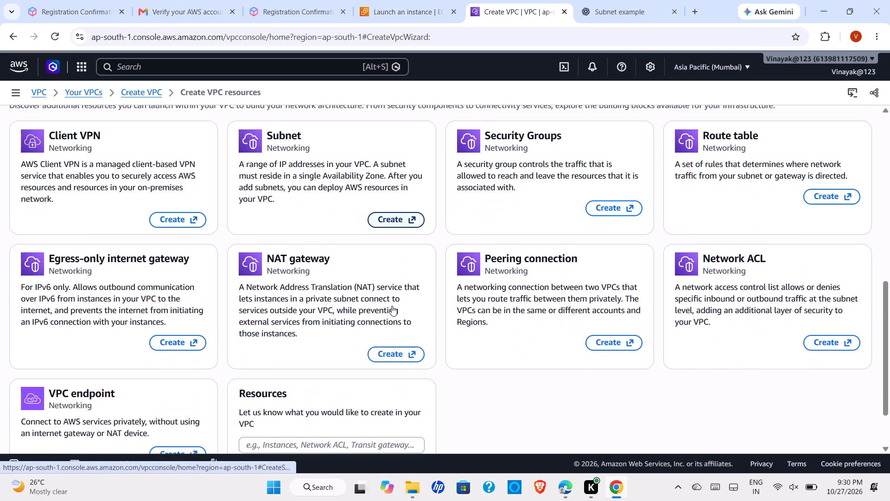
scroll(392, 306, "up", 1)
left_click(843, 385)
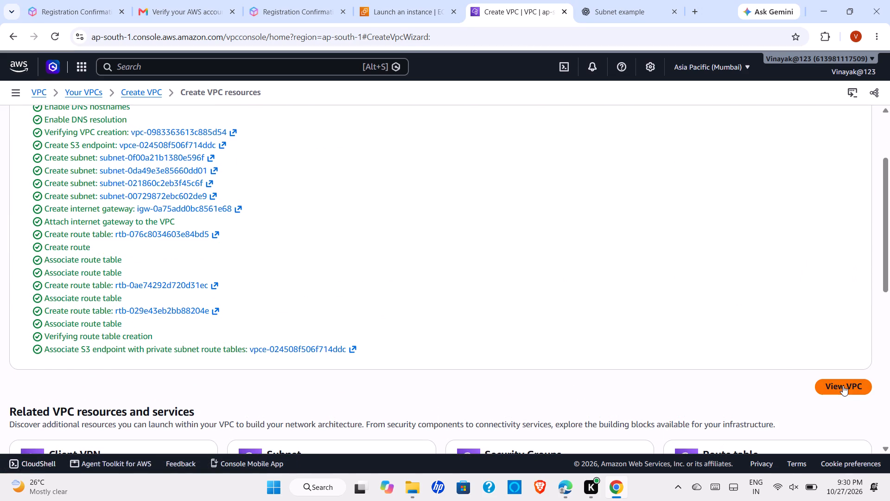
scroll(400, 262, "up", 1)
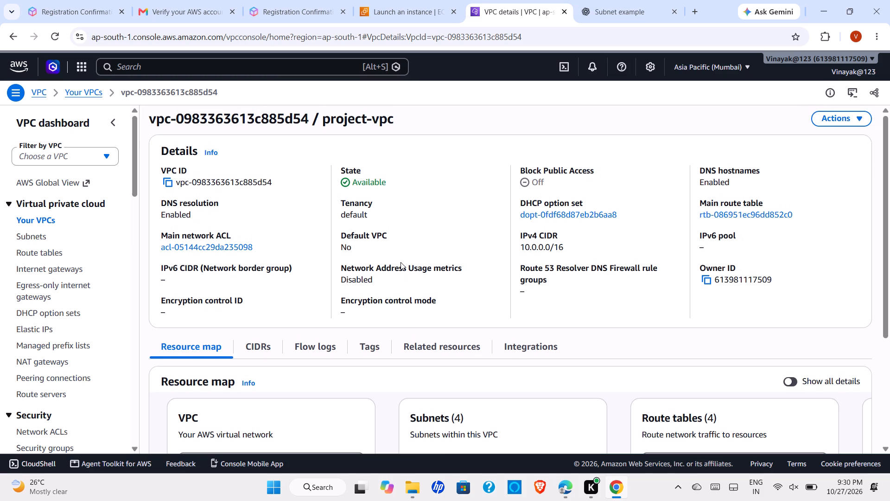
scroll(400, 262, "down", 2)
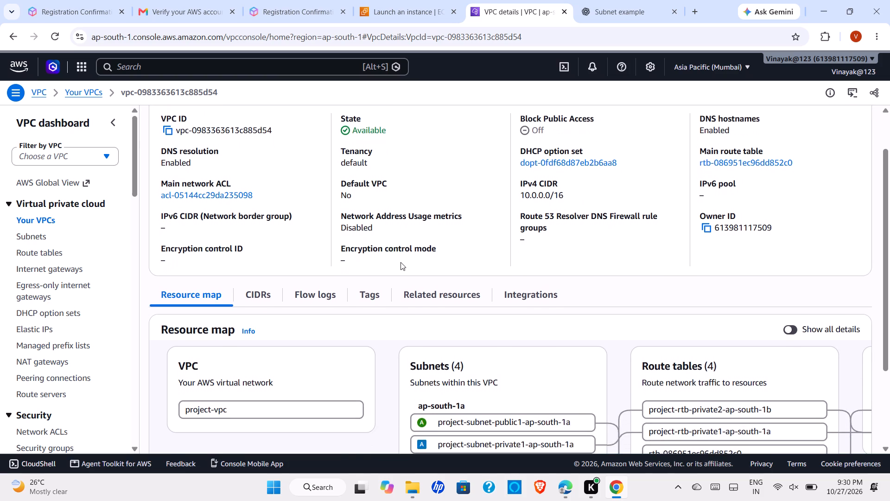
scroll(400, 262, "down", 2)
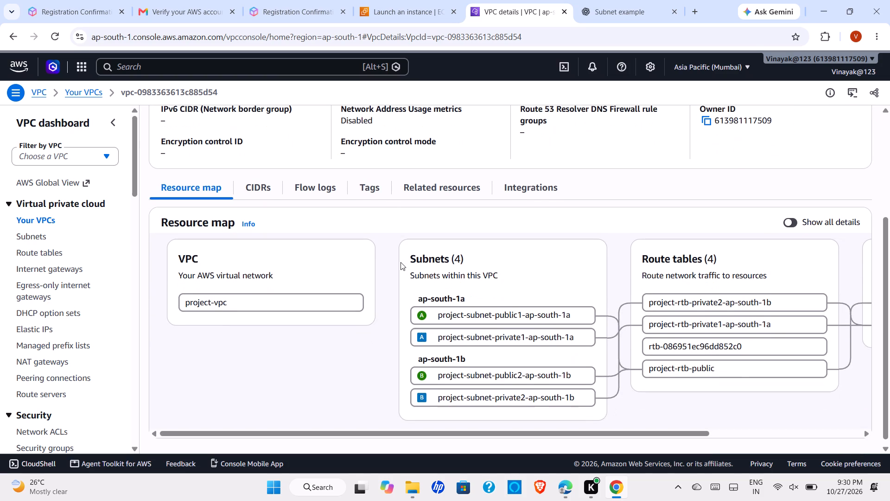
scroll(400, 262, "down", 1)
scroll(400, 262, "up", 2)
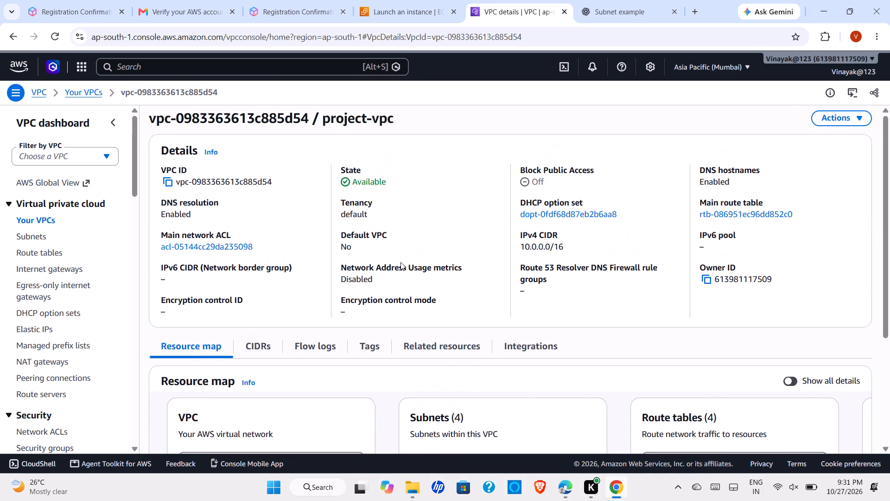
scroll(400, 262, "up", 2)
scroll(400, 262, "down", 2)
scroll(400, 262, "up", 1)
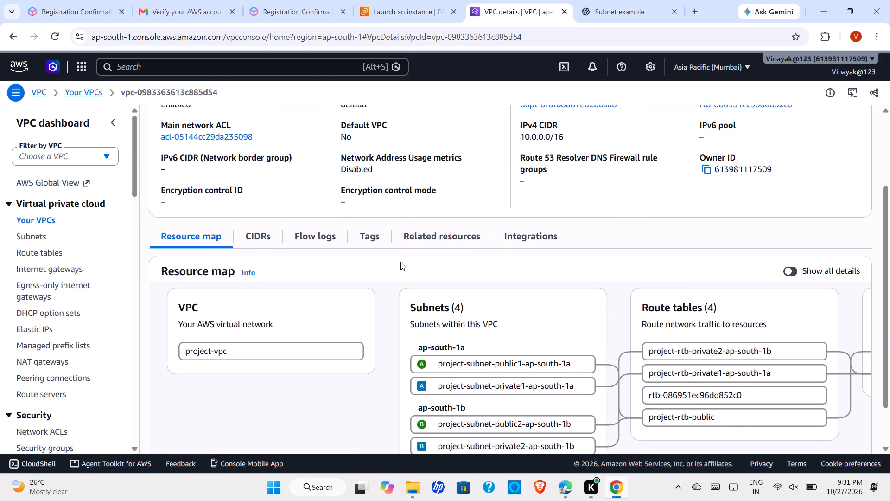
scroll(400, 262, "up", 2)
scroll(400, 262, "down", 5)
scroll(400, 262, "up", 1)
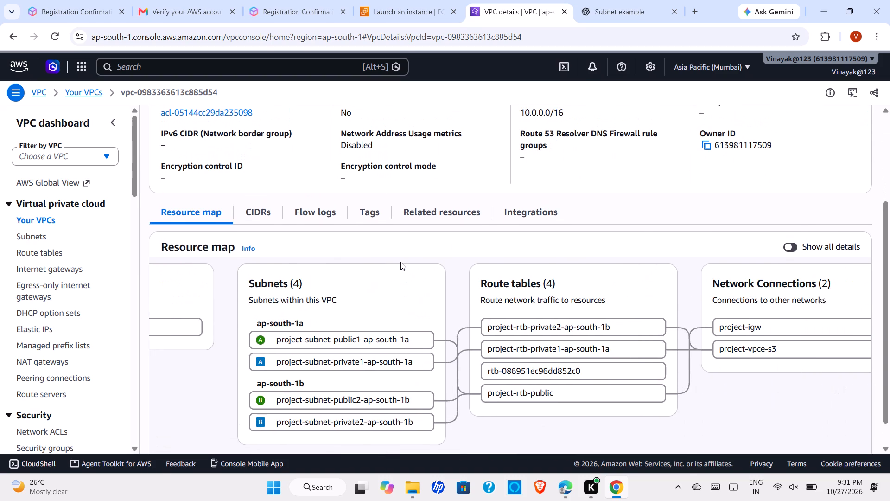
scroll(400, 262, "up", 1)
scroll(400, 262, "right", 6)
scroll(400, 262, "up", 4)
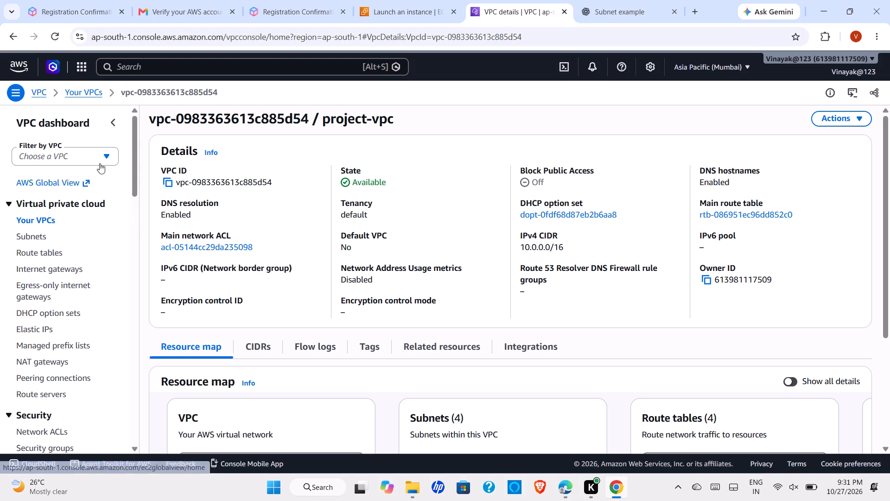
scroll(261, 216, "down", 1)
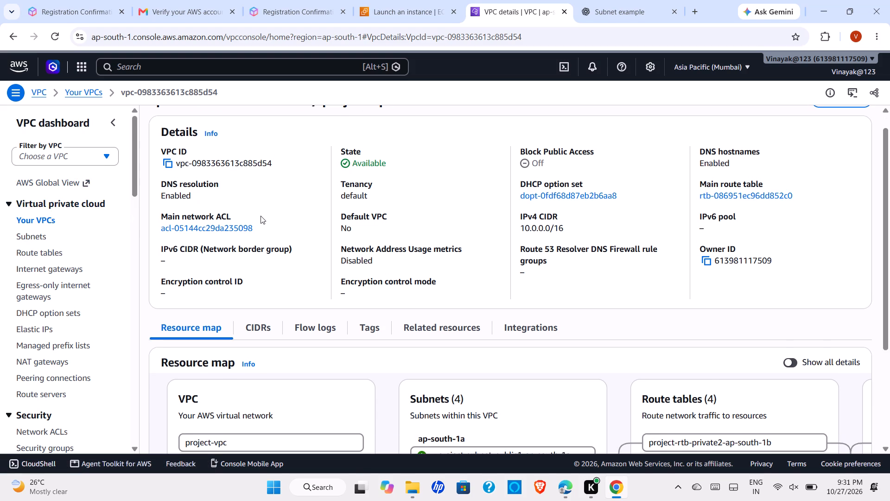
scroll(261, 216, "up", 2)
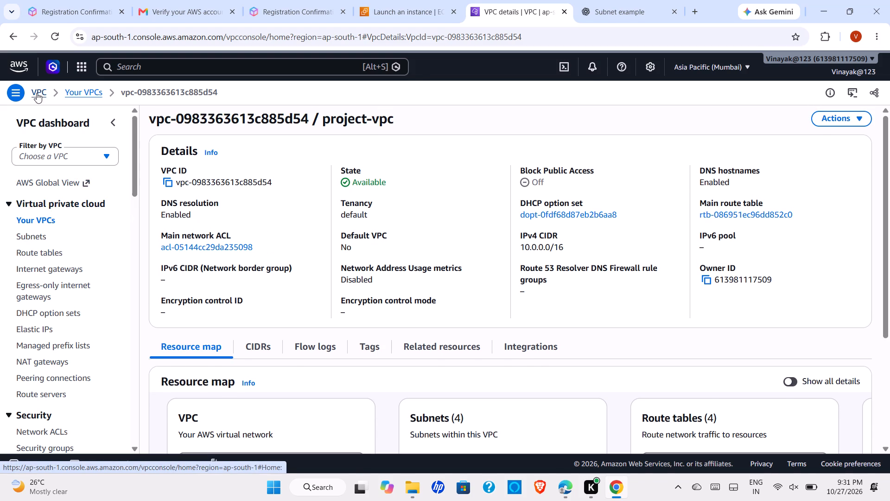
Return to the AWS console home, open the EC2 service and look through its dashboard of resources and launch options.
left_click(19, 62)
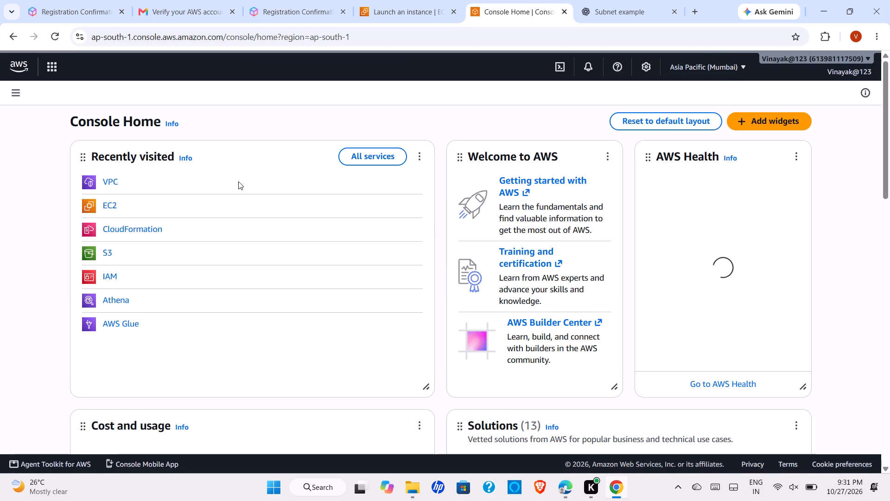
left_click(109, 202)
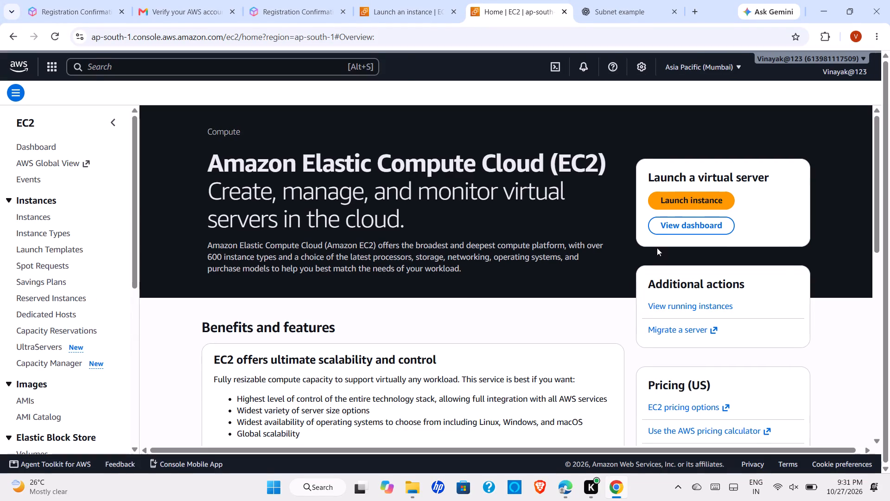
left_click(692, 230)
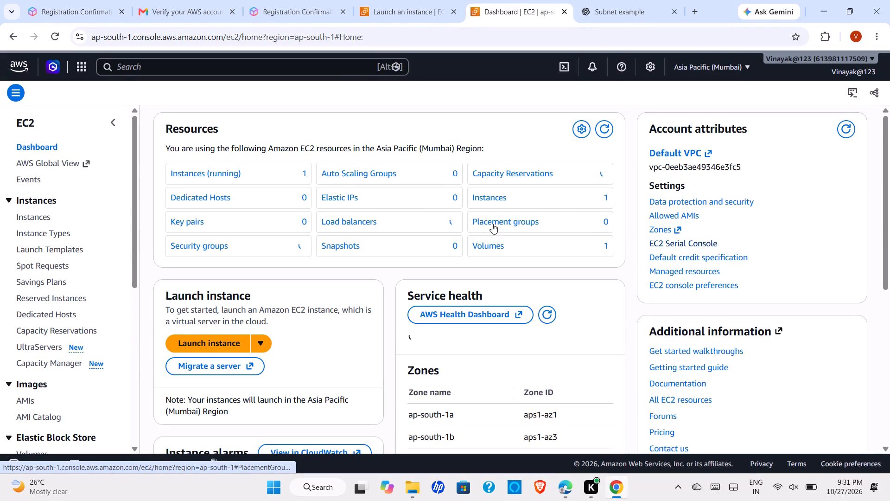
scroll(317, 312, "down", 2)
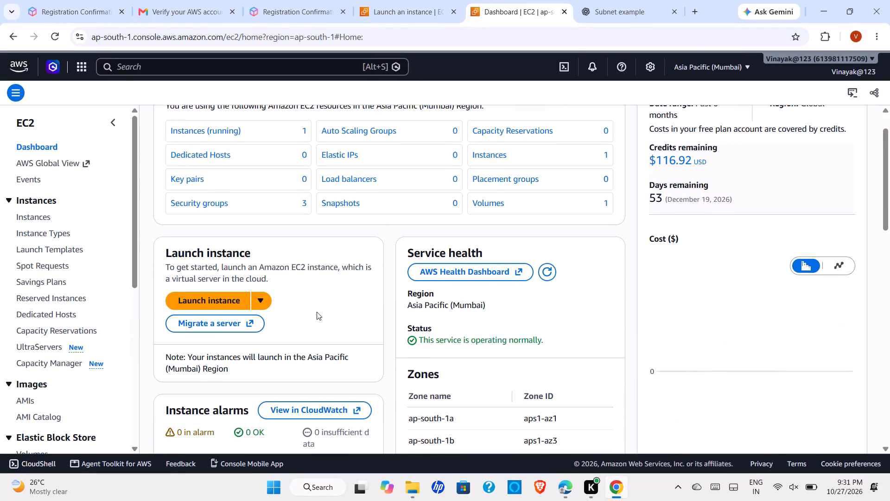
scroll(317, 312, "down", 1)
left_click(268, 269)
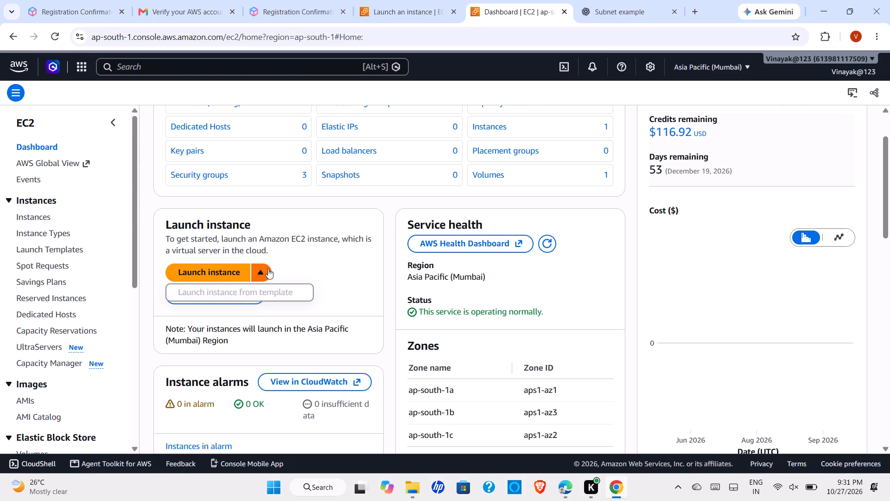
left_click(268, 269)
scroll(400, 258, "up", 2)
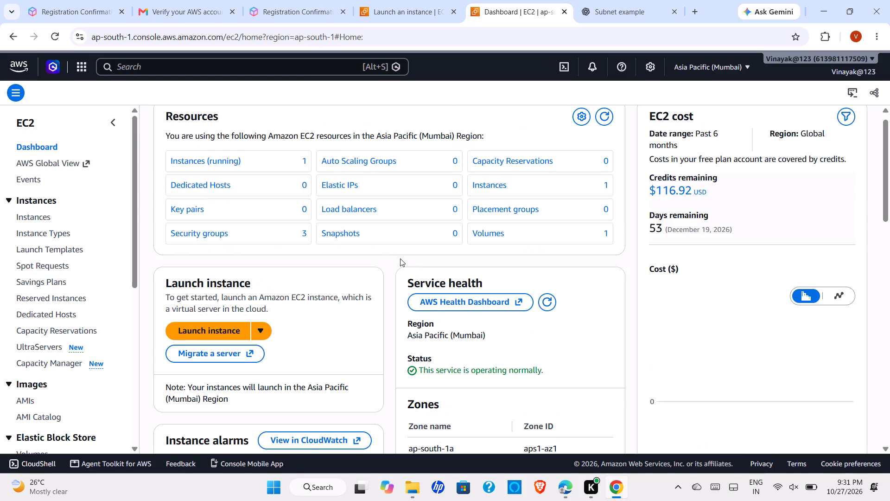
scroll(400, 258, "up", 1)
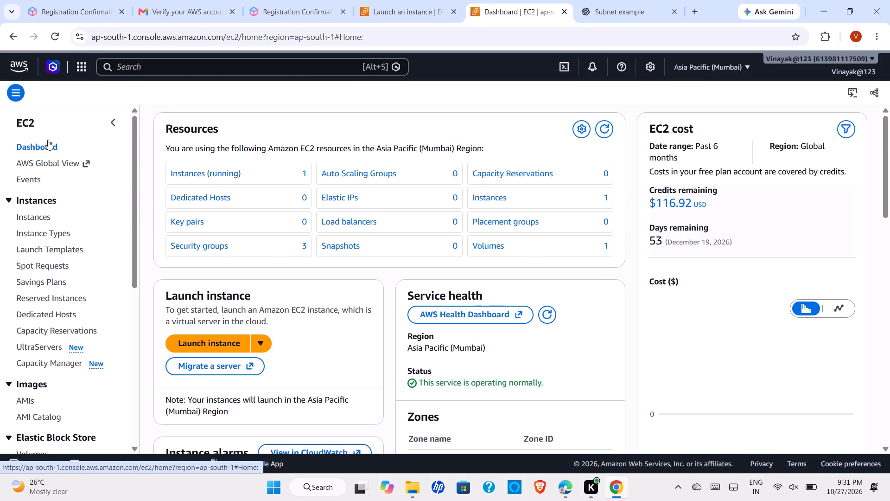
Go back to the EC2 overview page and open the list of running instances.
left_click(34, 117)
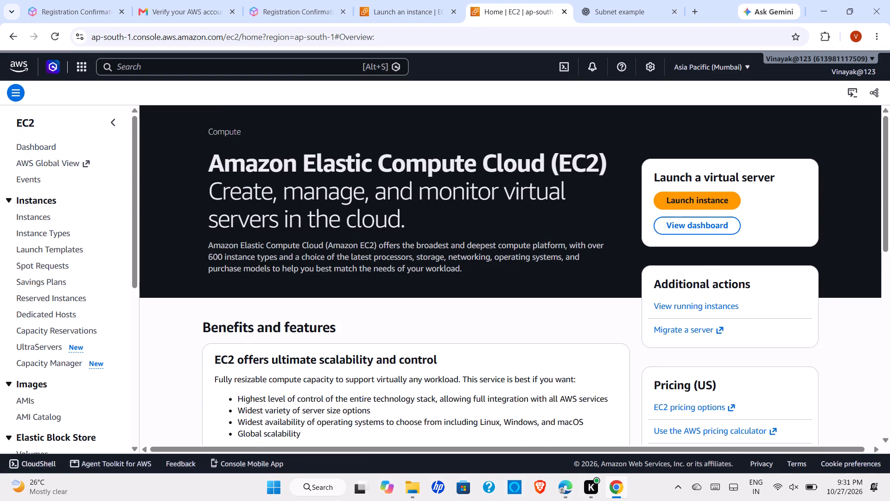
scroll(476, 256, "down", 2)
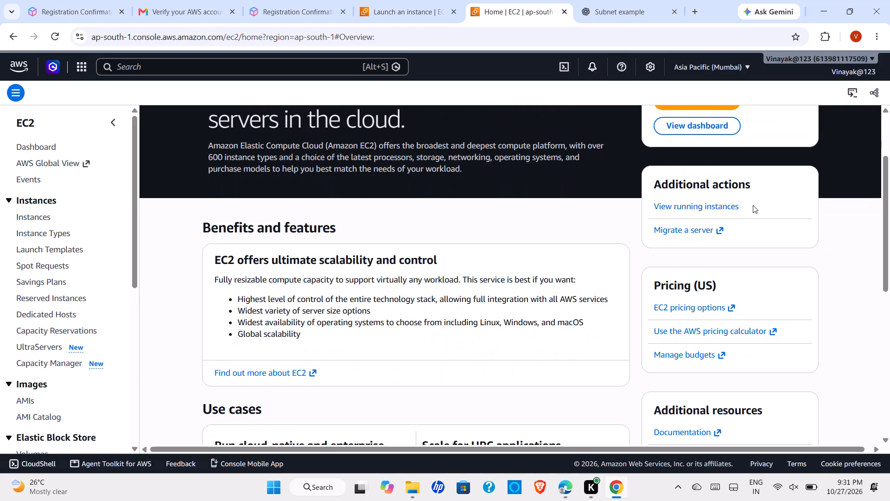
left_click(708, 202)
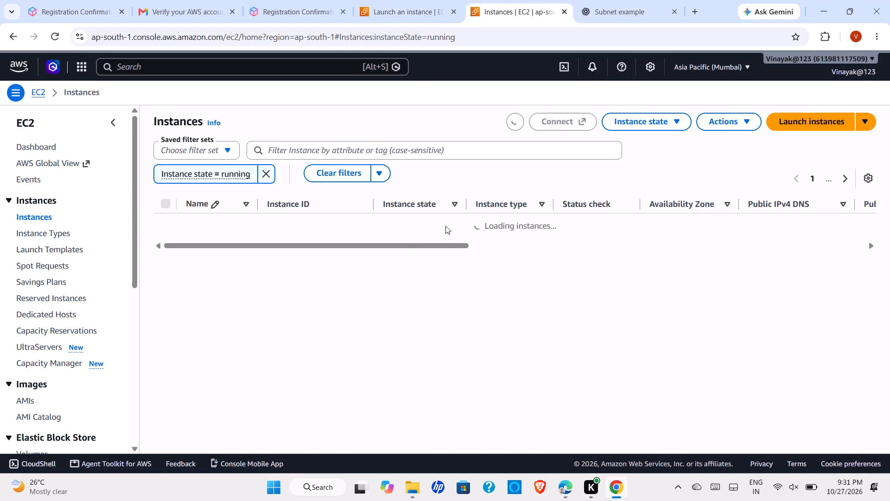
scroll(414, 257, "up", 1)
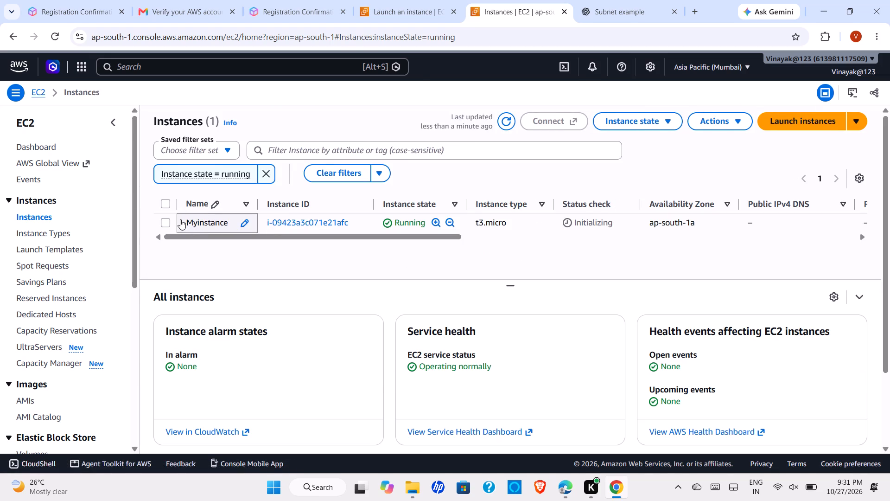
Select Myinstance in the running instances list and stop it, without skipping the OS shutdown.
left_click(170, 219)
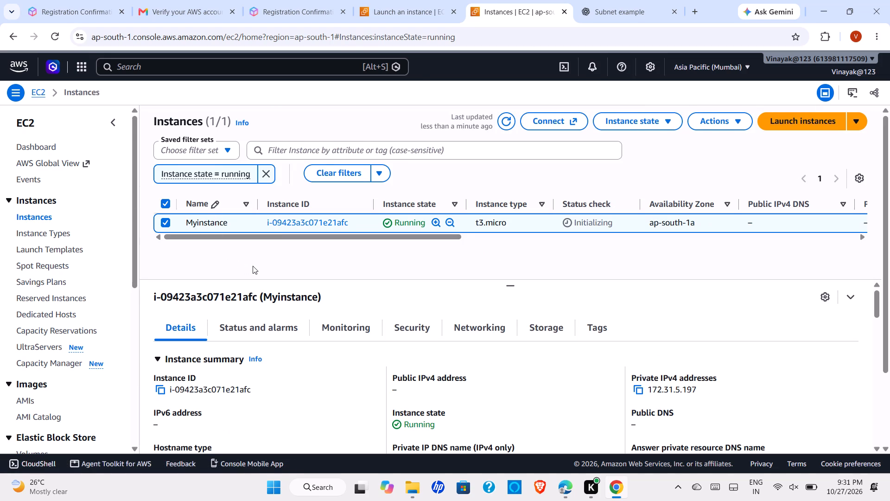
left_click(729, 122)
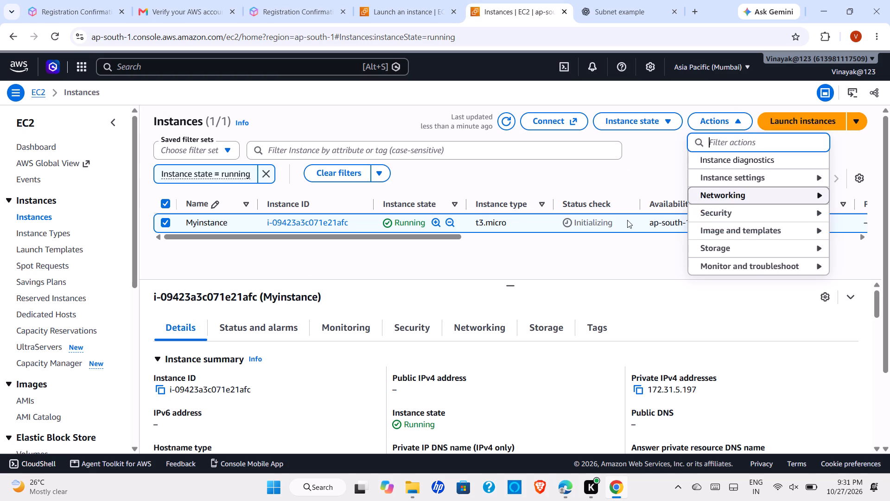
left_click(624, 254)
right_click(585, 245)
left_click(543, 247)
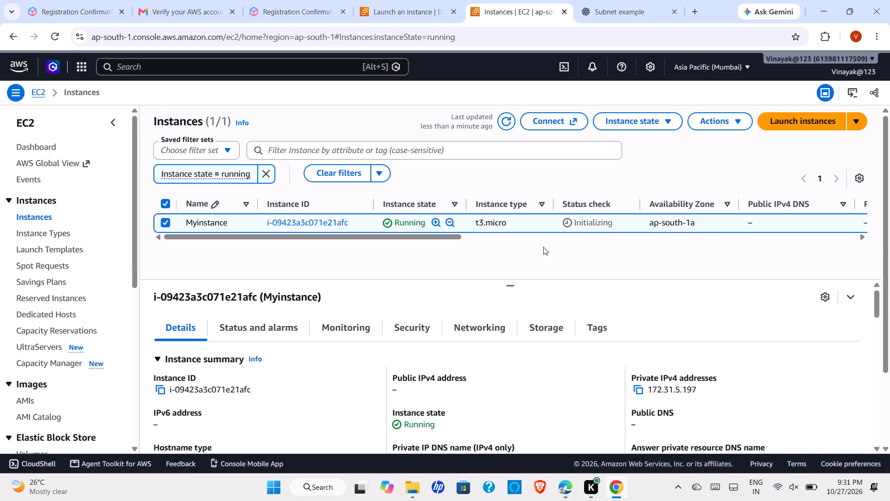
left_click(669, 118)
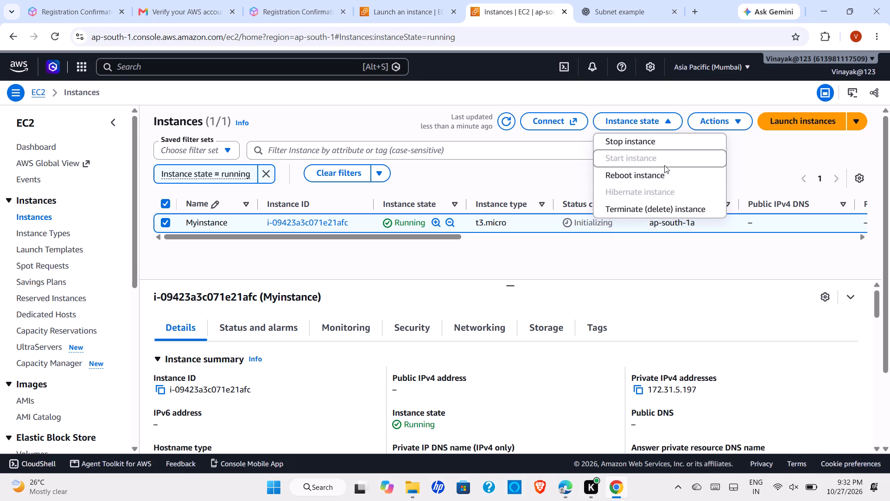
left_click(654, 141)
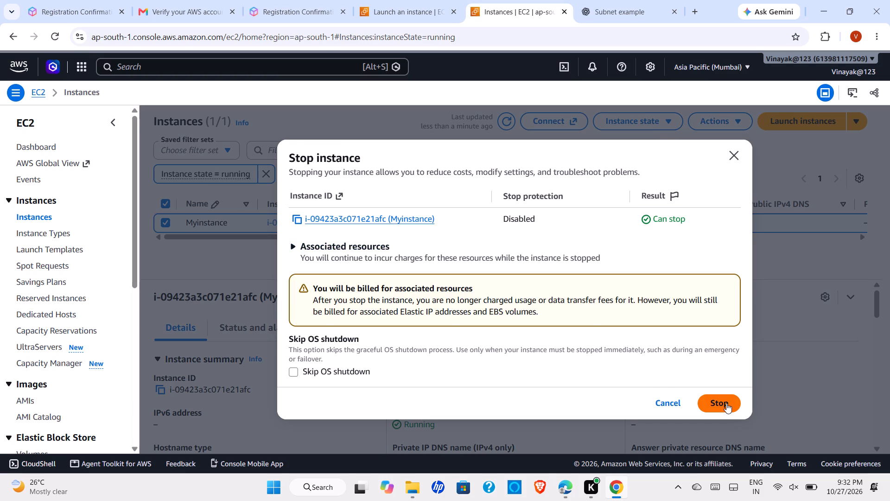
left_click(726, 403)
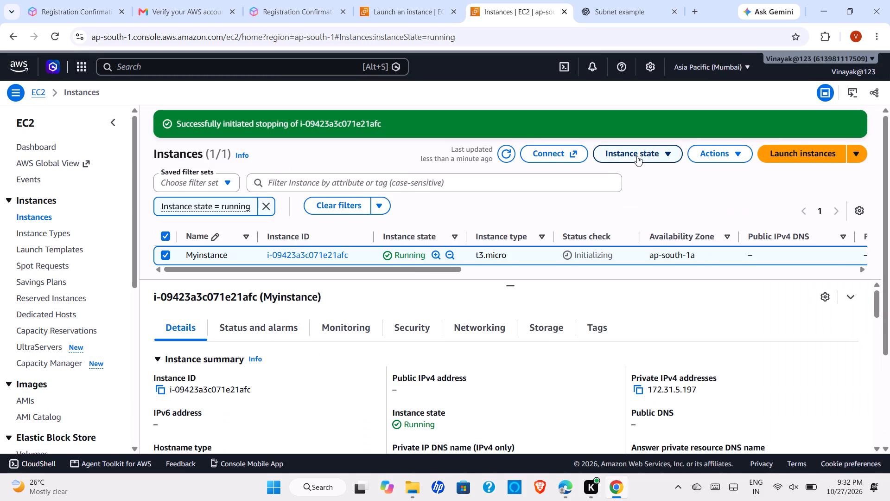
Terminate (delete) Myinstance with the Skip OS shutdown option enabled.
left_click(672, 149)
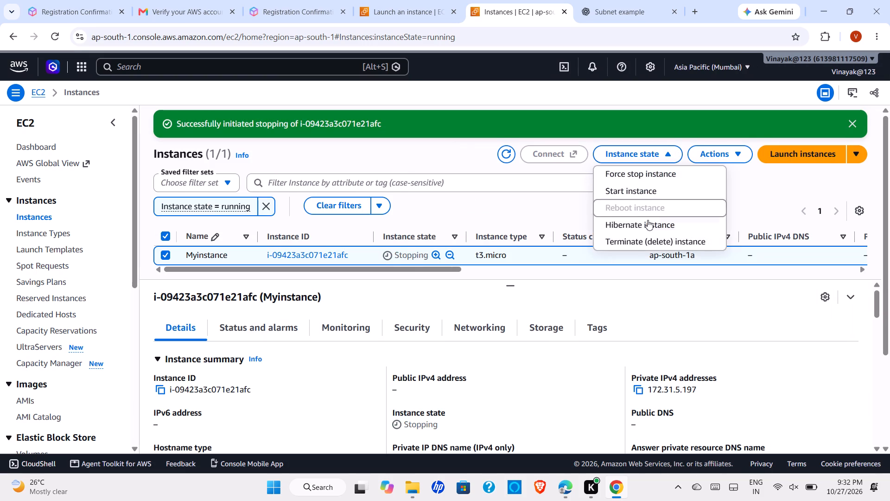
left_click(648, 243)
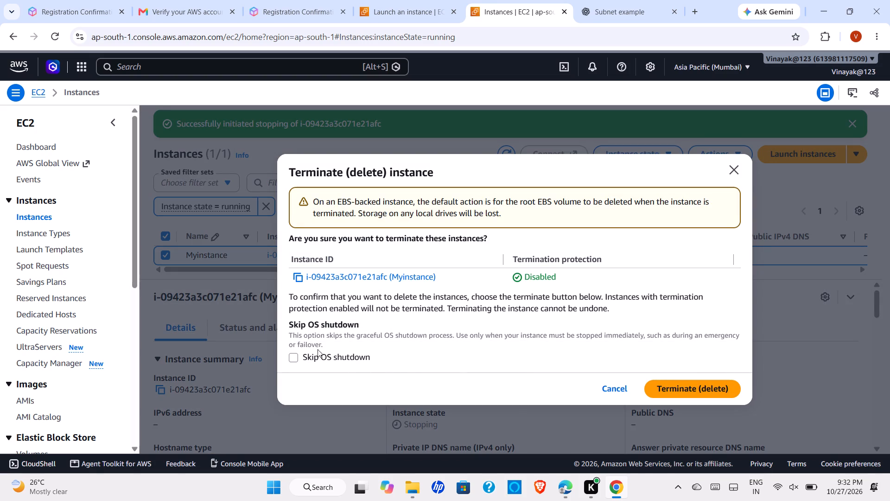
left_click(293, 355)
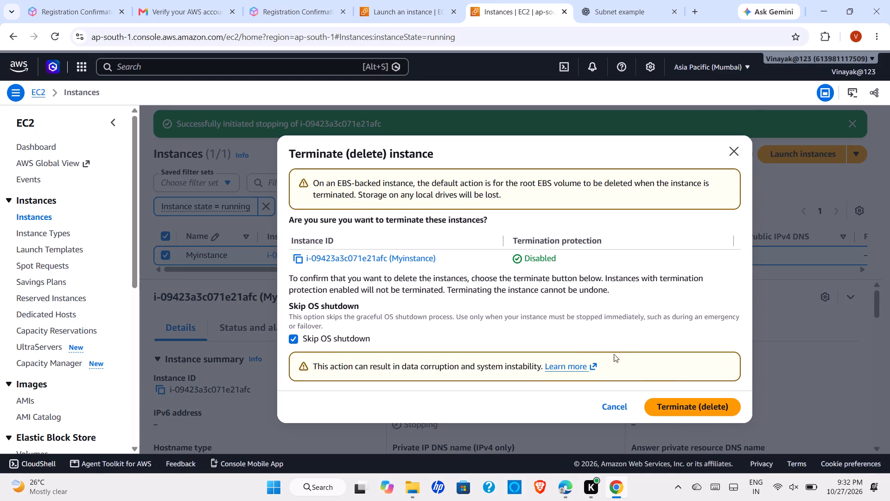
left_click(676, 403)
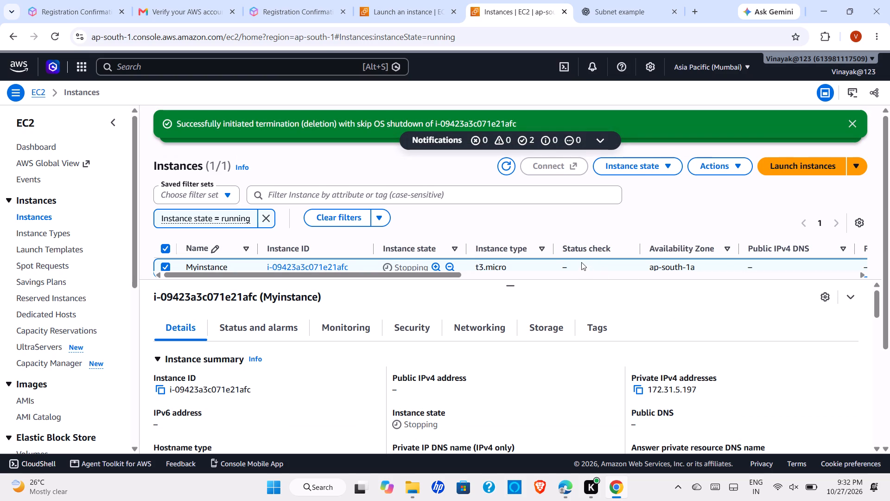
Check the instance state of Myinstance in the instances list.
scroll(581, 241, "down", 1)
scroll(581, 241, "up", 1)
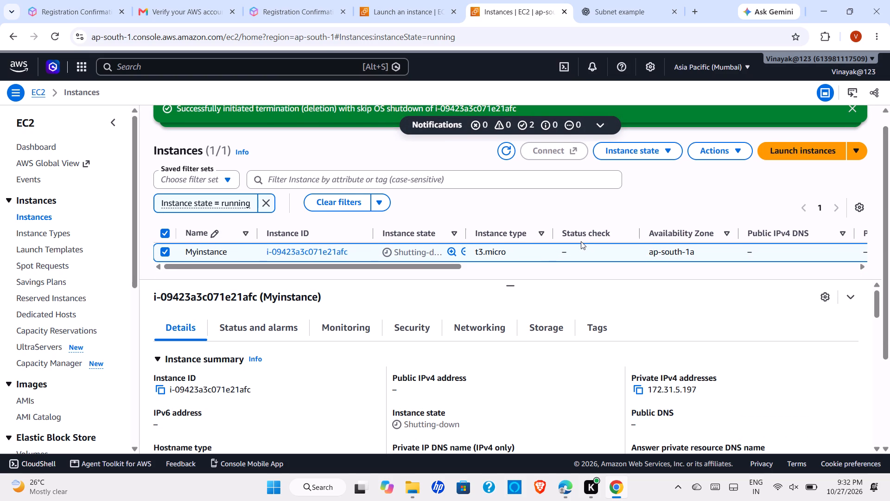
scroll(581, 241, "up", 2)
scroll(536, 222, "down", 1)
scroll(536, 222, "up", 1)
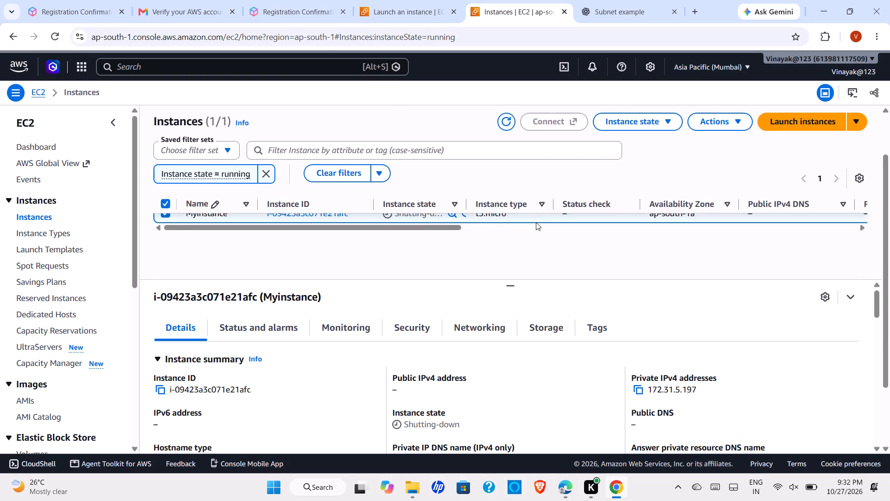
scroll(536, 222, "up", 2)
left_click(585, 211)
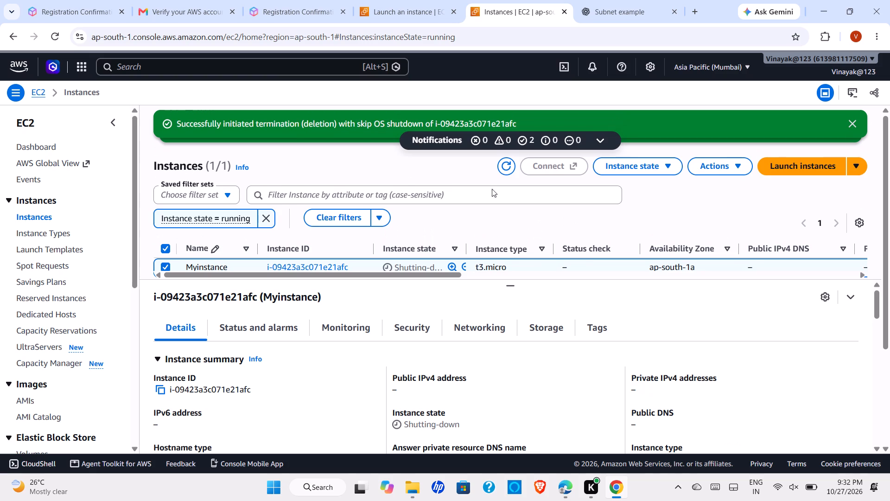
Terminate (delete) Myinstance again, this time leaving the Skip OS shutdown option off.
scroll(344, 238, "up", 2)
scroll(344, 238, "down", 4)
scroll(344, 238, "up", 4)
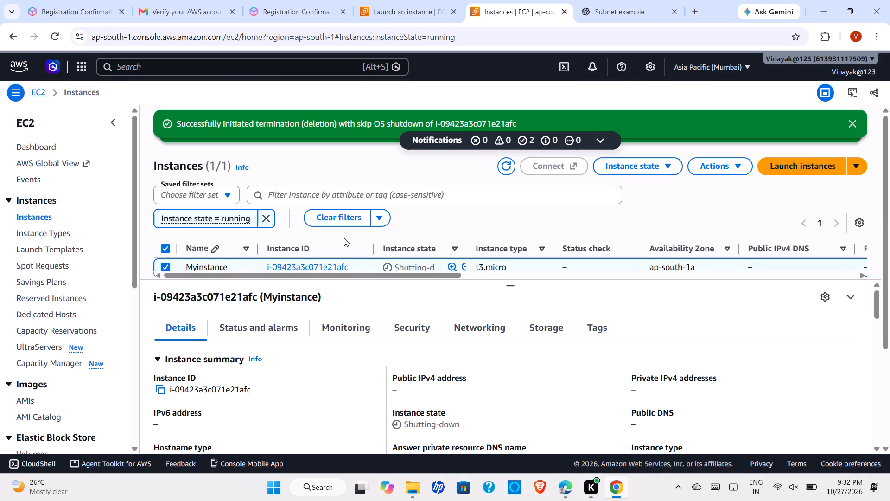
left_click(647, 173)
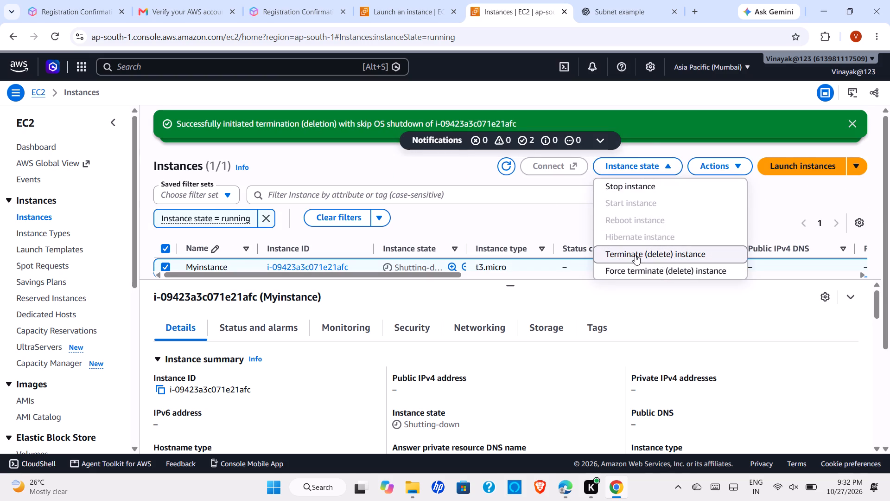
left_click(635, 255)
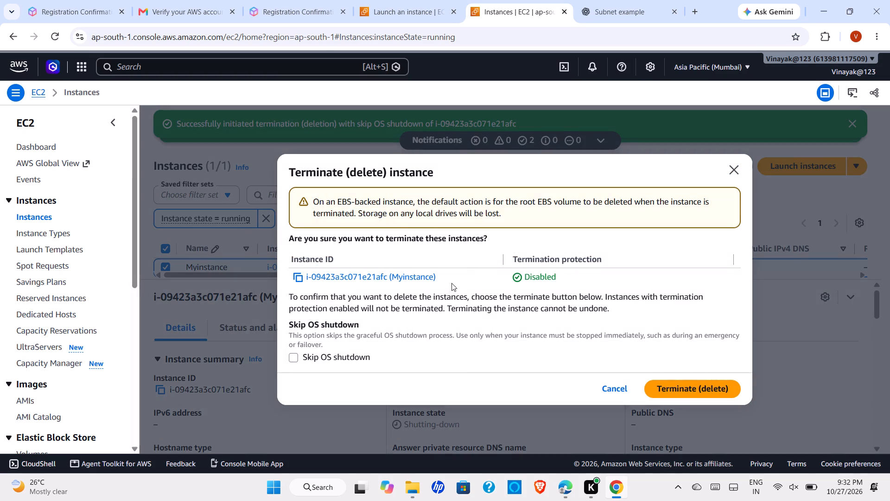
left_click(695, 382)
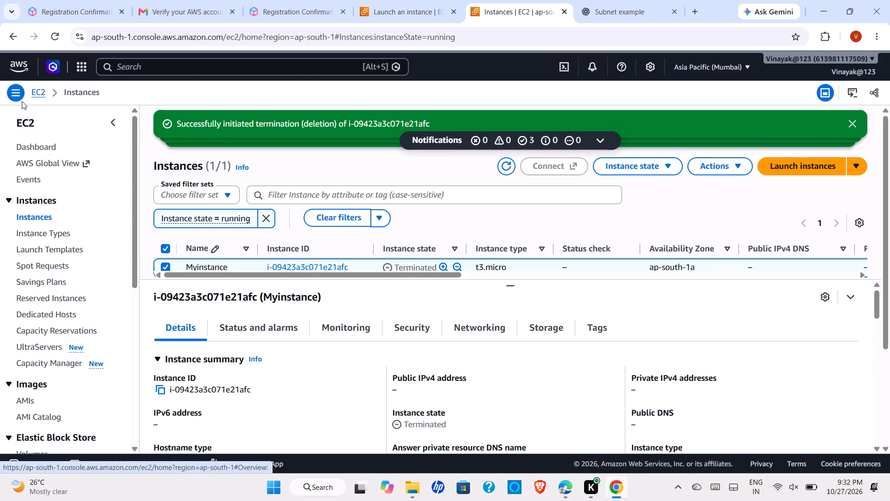
Return to the console home, reopen EC2 and check the list of running instances.
left_click(13, 66)
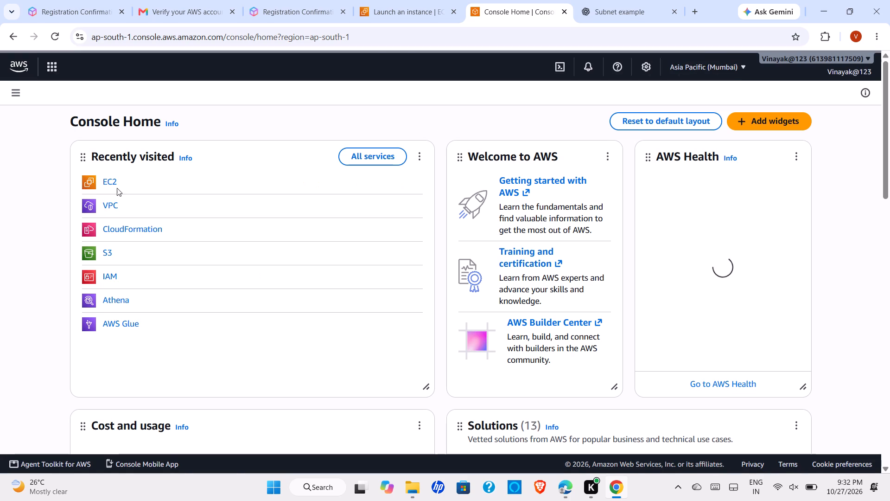
left_click(109, 178)
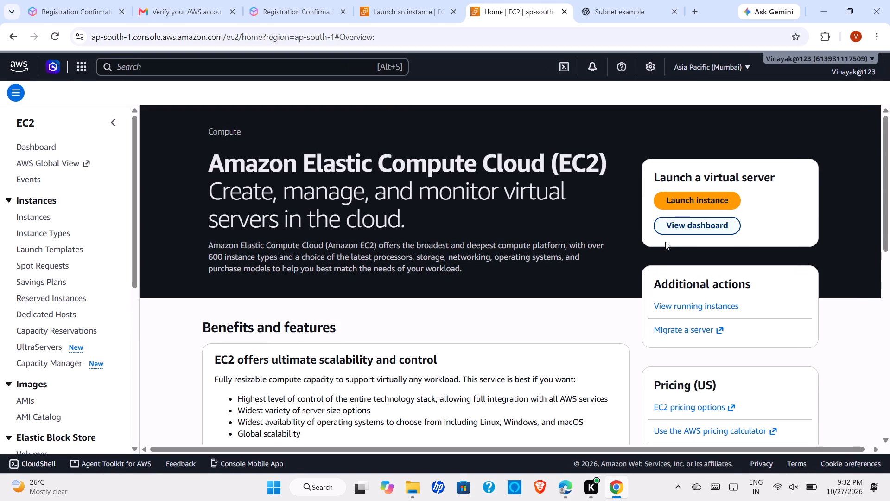
left_click(663, 308)
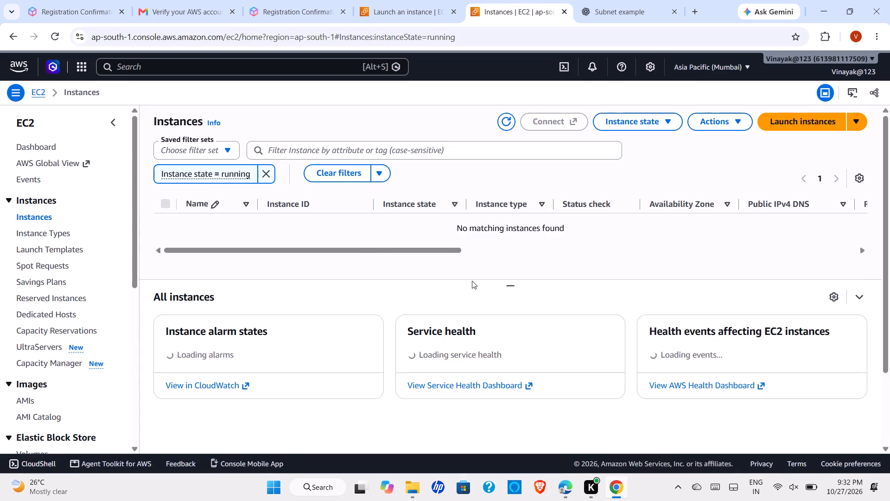
scroll(409, 264, "up", 2)
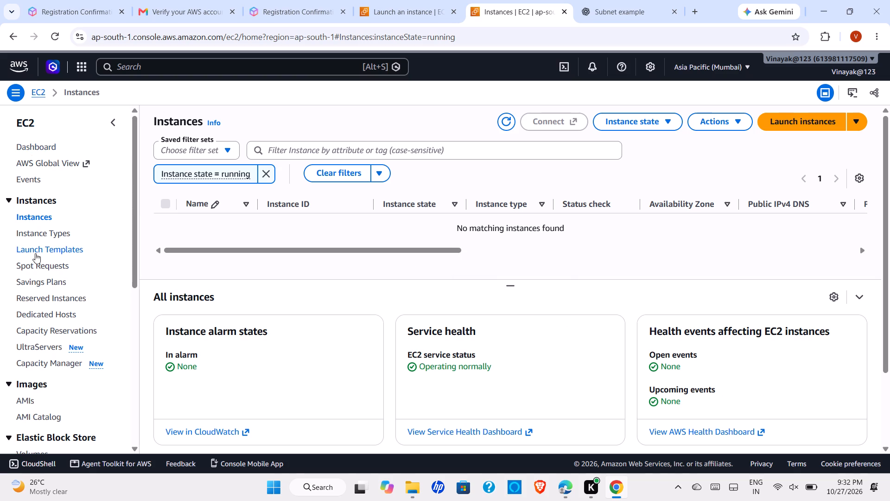
scroll(30, 314, "down", 3)
scroll(30, 314, "up", 3)
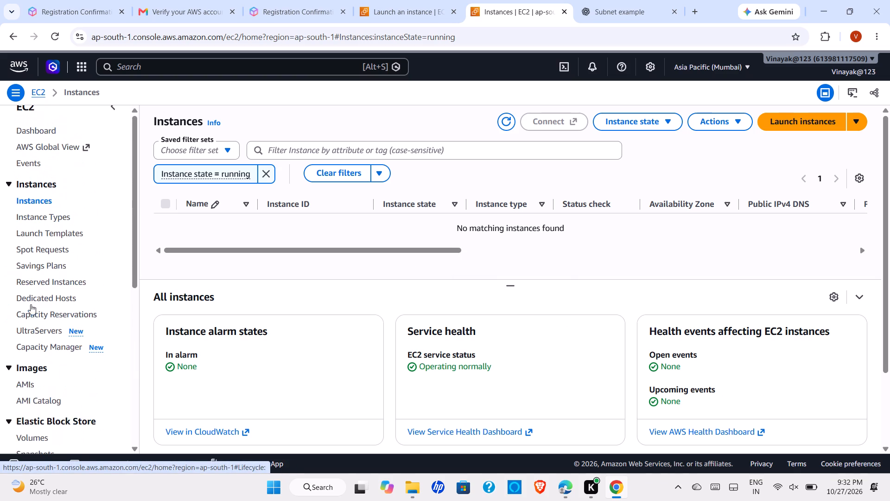
Search the AWS services for vpc and open the VPC dashboard.
left_click(141, 64)
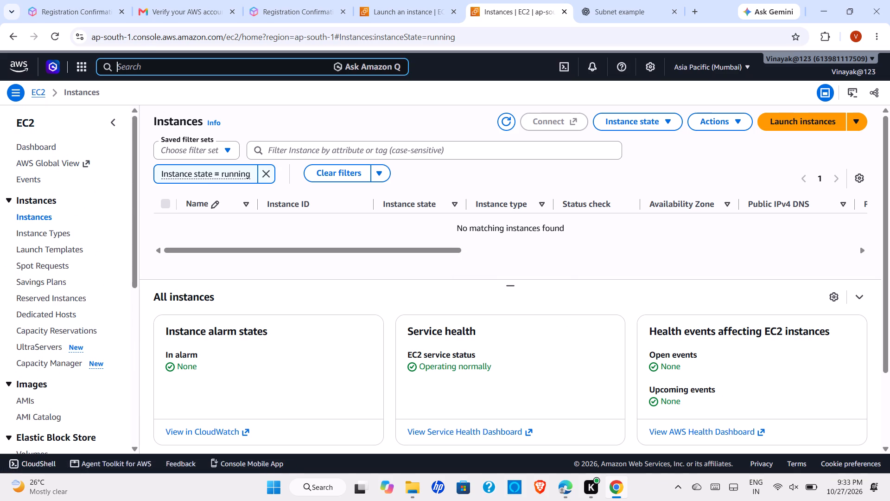
type("vpc")
left_click(279, 128)
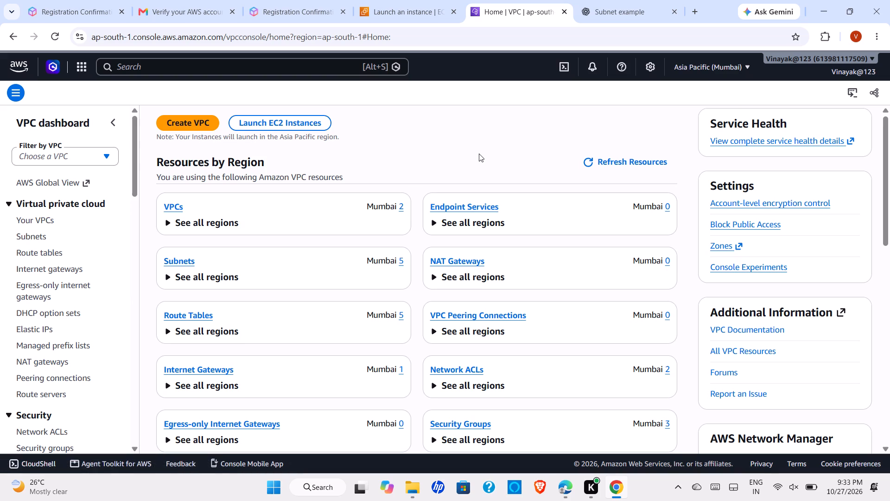
Review the Resources by Region overview on the VPC dashboard and refresh the resources.
scroll(444, 183, "down", 4)
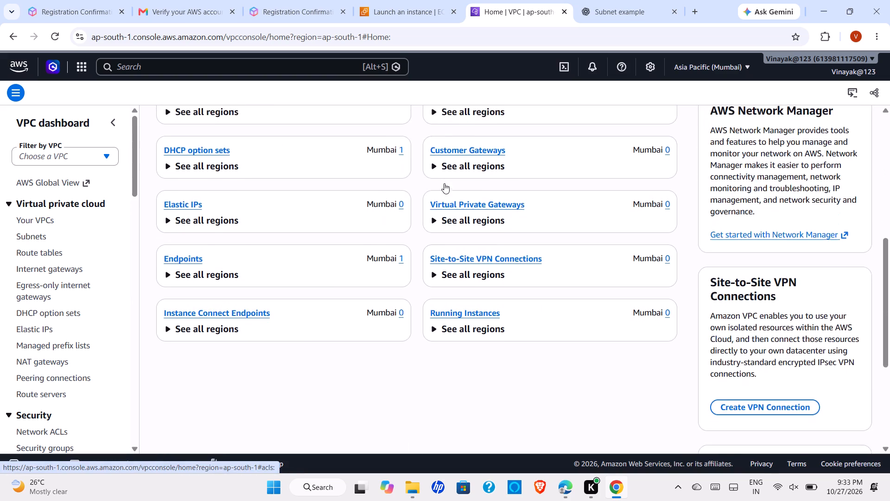
scroll(444, 183, "up", 5)
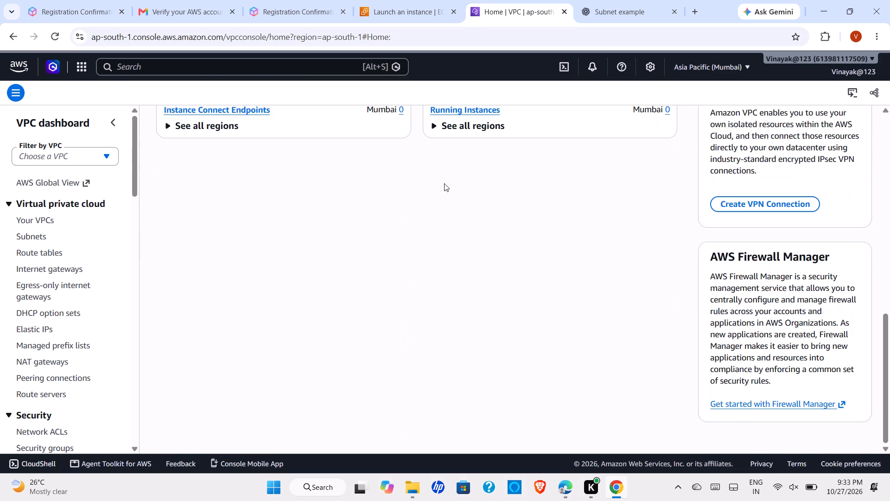
scroll(444, 183, "up", 2)
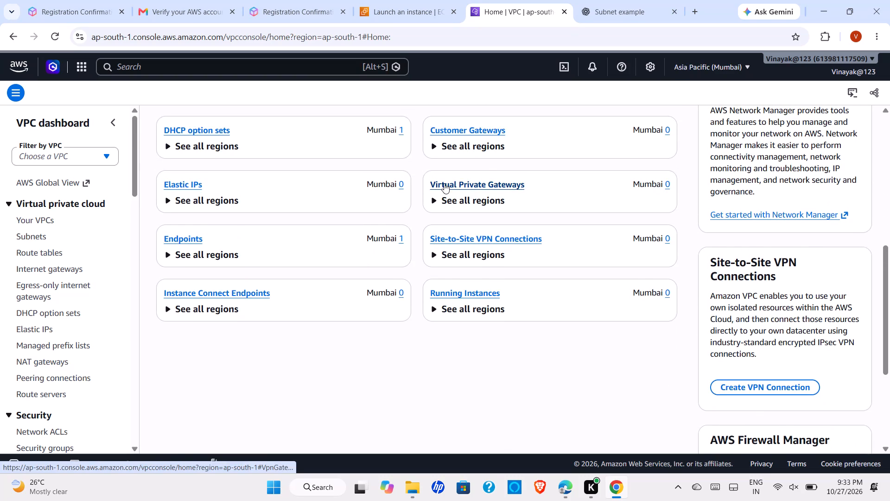
scroll(444, 183, "up", 4)
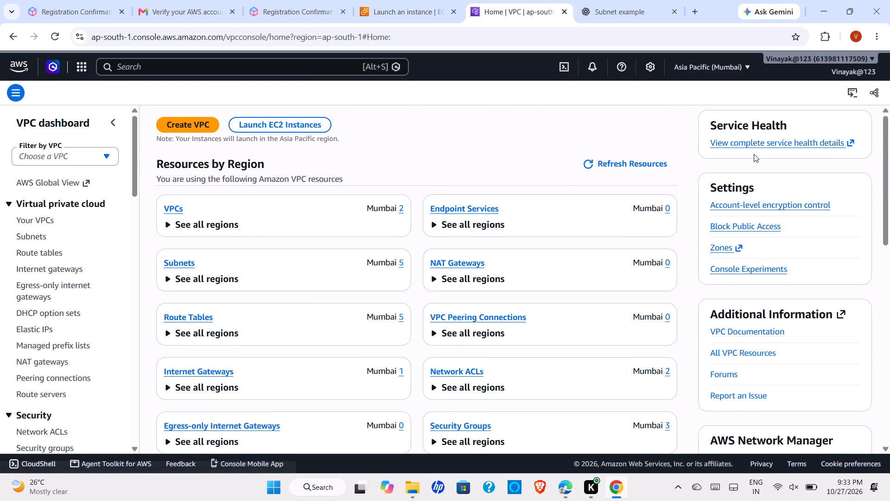
left_click(623, 168)
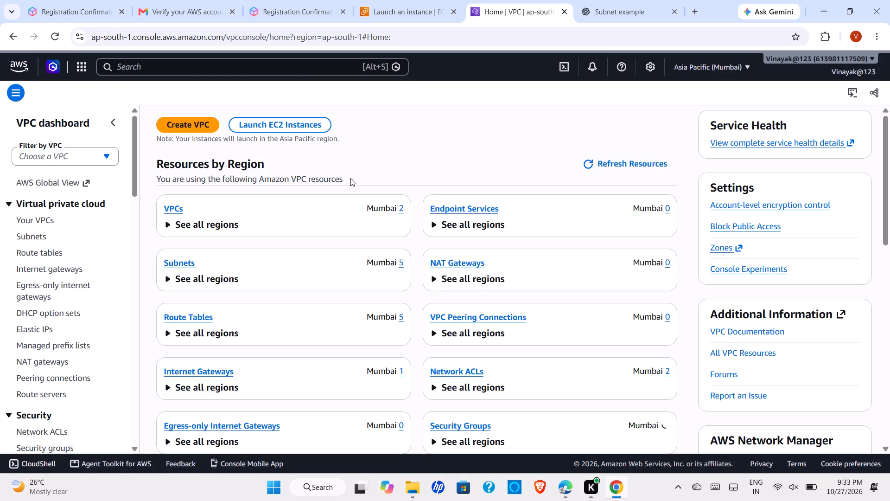
scroll(353, 203, "down", 2)
scroll(353, 203, "up", 1)
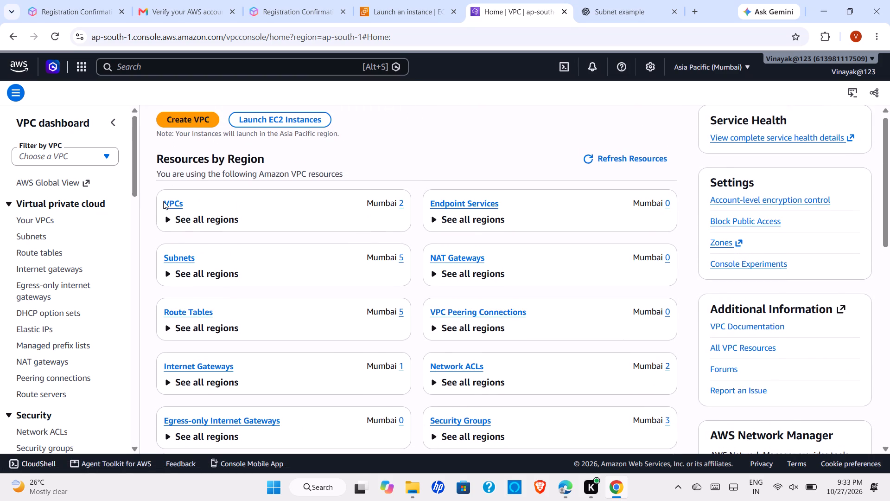
Open the Your VPCs list, examine all its columns for both VPCs, and go back to the VPC dashboard.
left_click(174, 208)
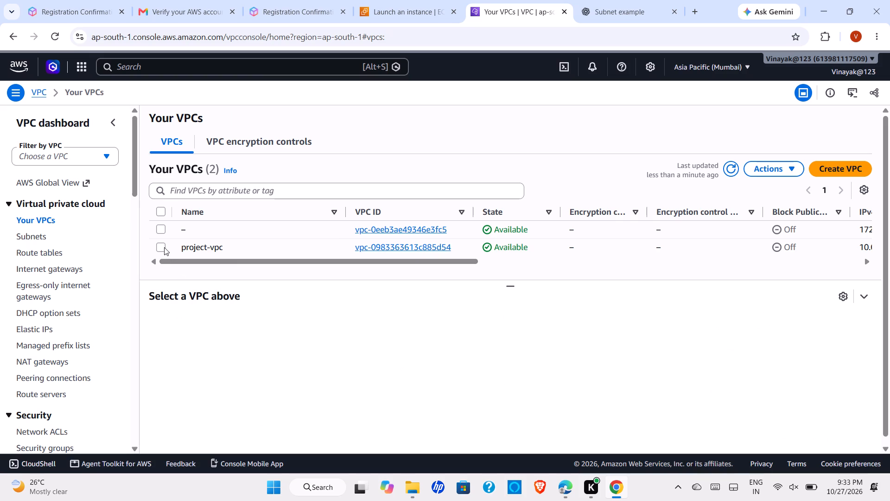
scroll(310, 288, "up", 2)
scroll(380, 232, "left", 2)
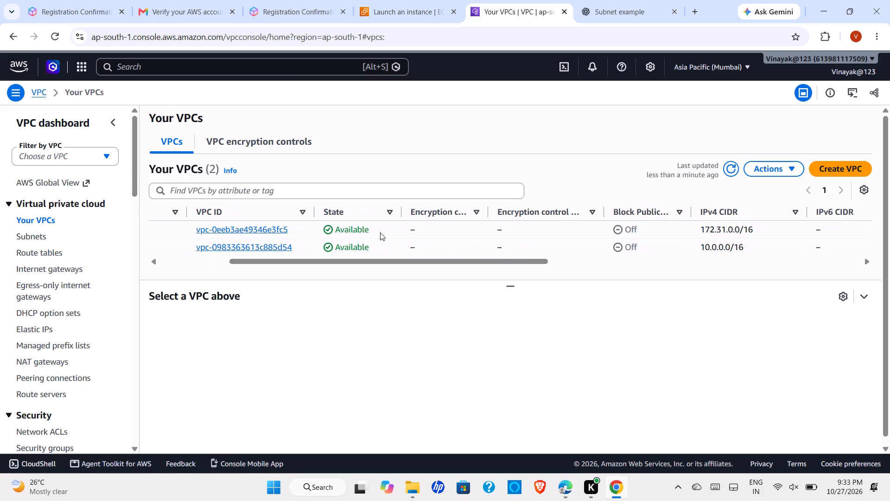
scroll(380, 232, "left", 1)
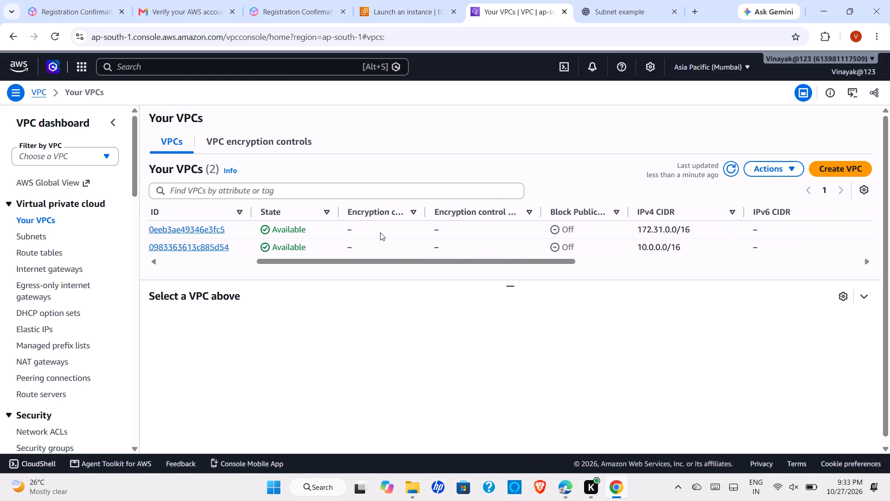
scroll(380, 232, "left", 3)
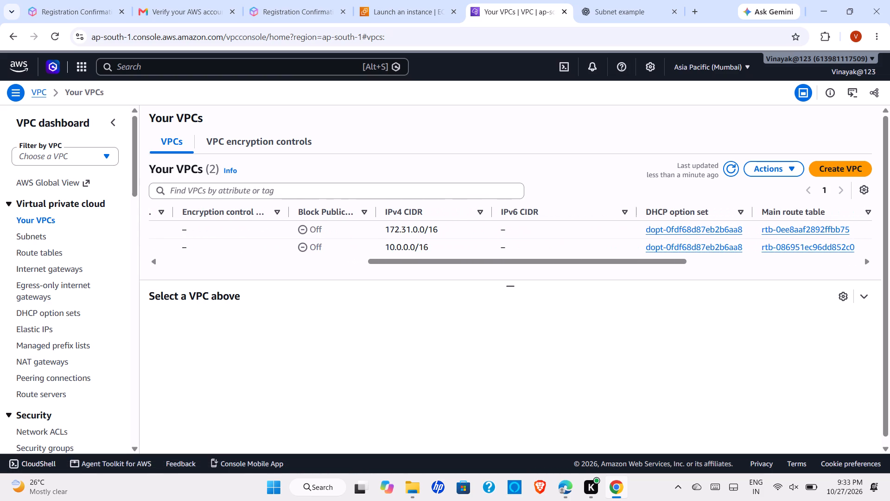
scroll(380, 232, "left", 3)
scroll(380, 232, "right", 1)
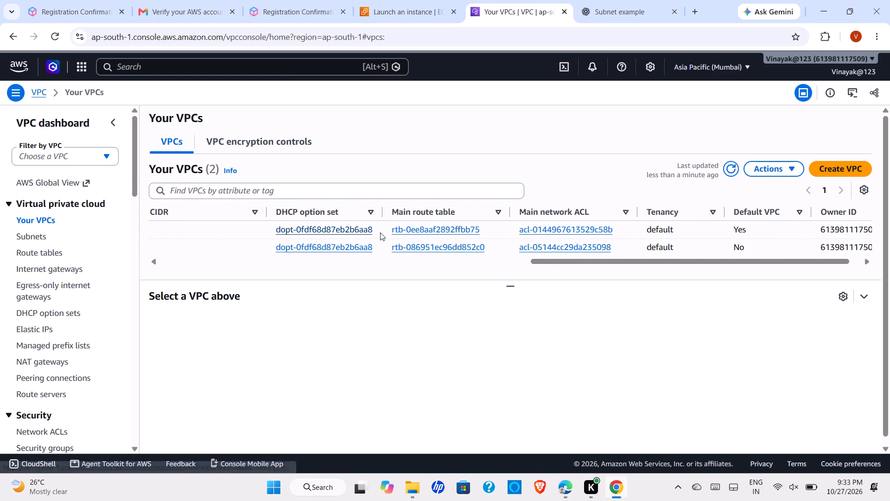
scroll(380, 232, "right", 8)
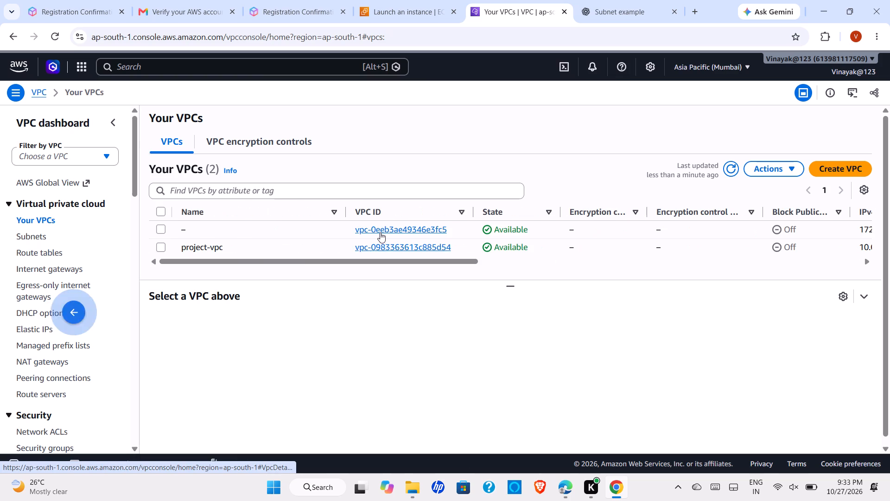
scroll(380, 232, "right", 2)
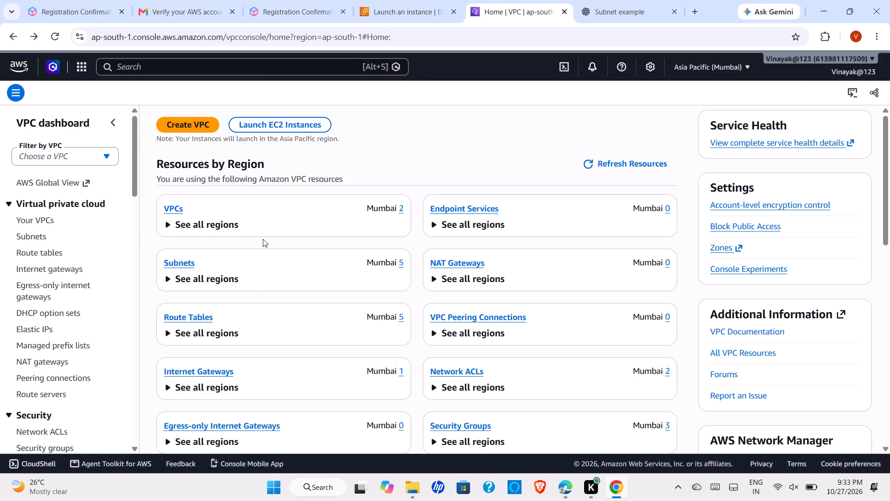
Expand the Subnets resource to view its subnets across all regions.
scroll(303, 274, "down", 1)
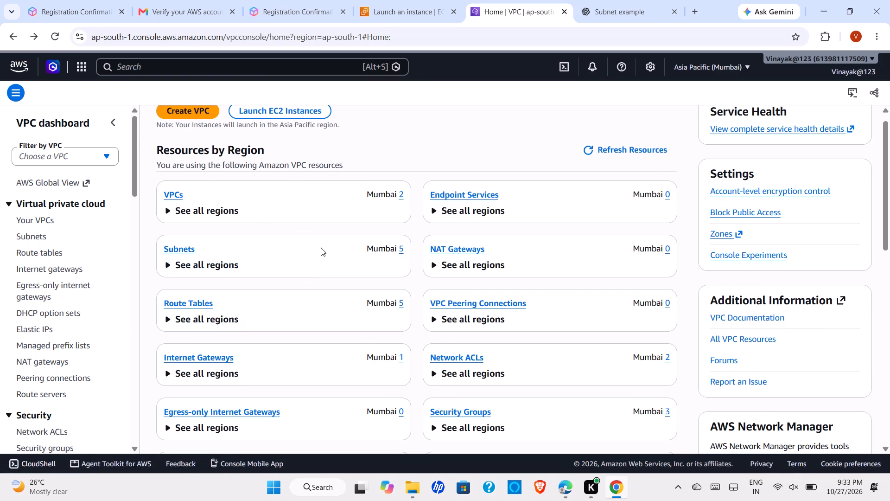
left_click(204, 262)
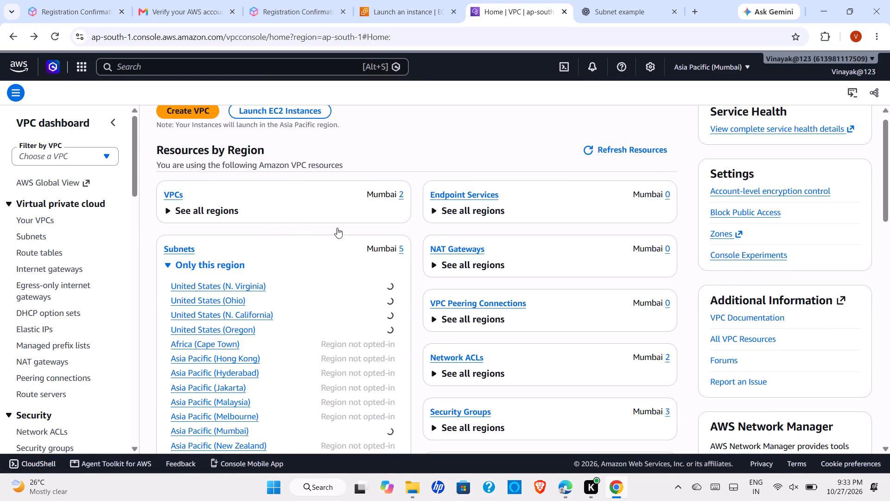
scroll(337, 205, "up", 2)
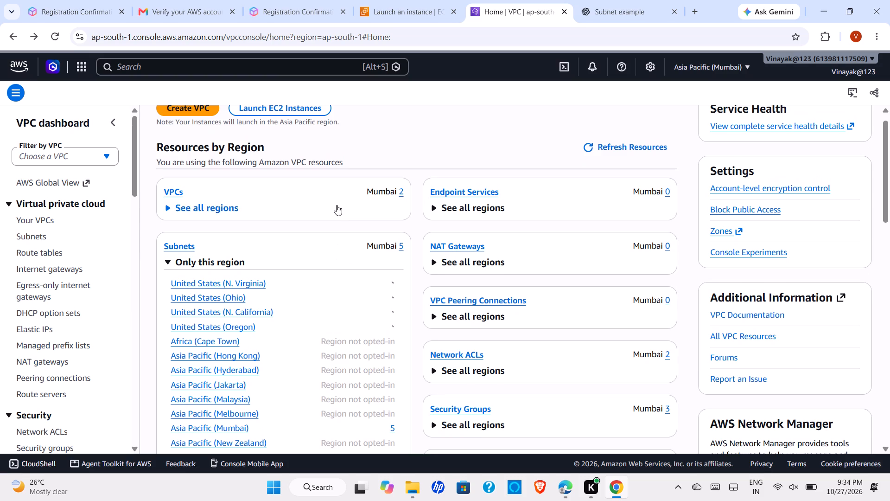
left_click(370, 164)
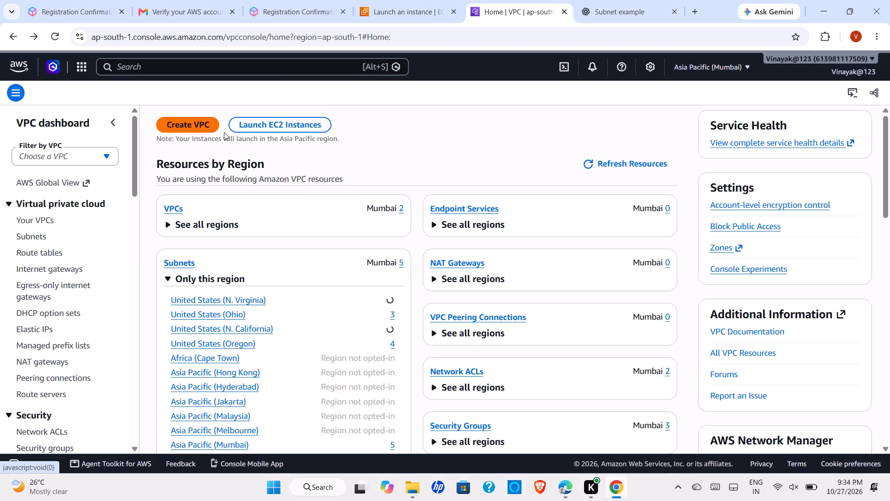
Open the Create VPC page and go from there to the Your VPCs list.
left_click(196, 135)
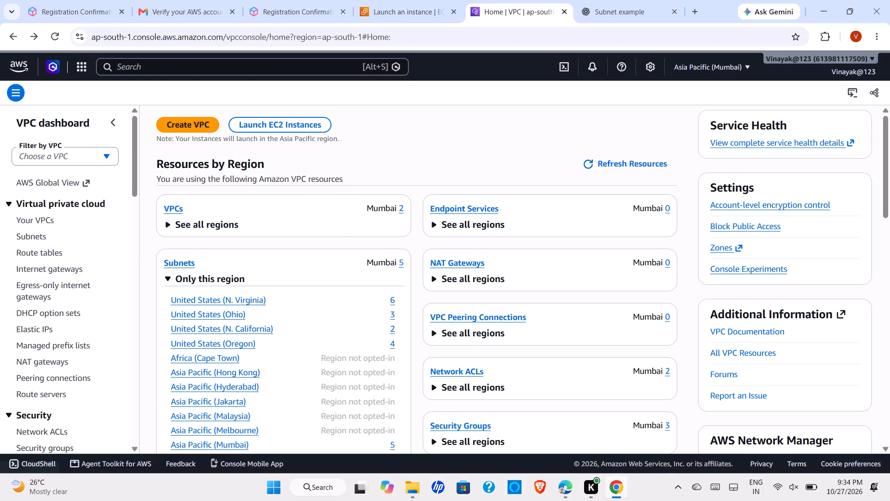
left_click(203, 125)
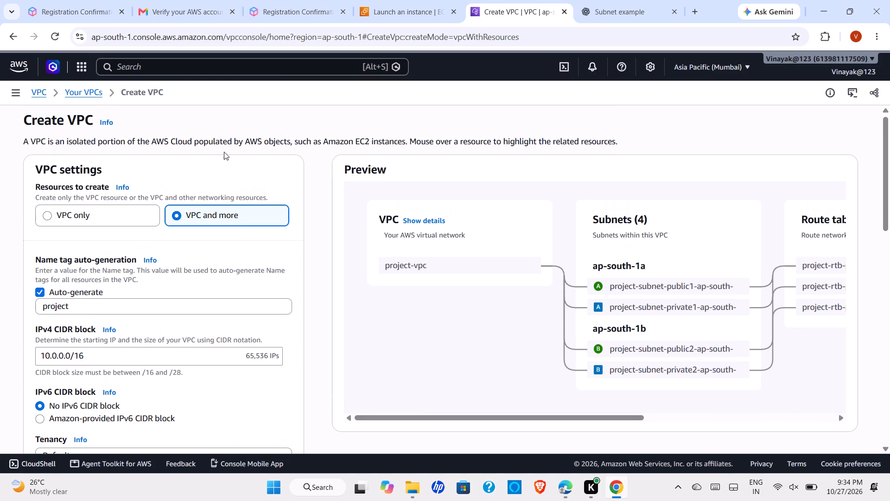
left_click(91, 91)
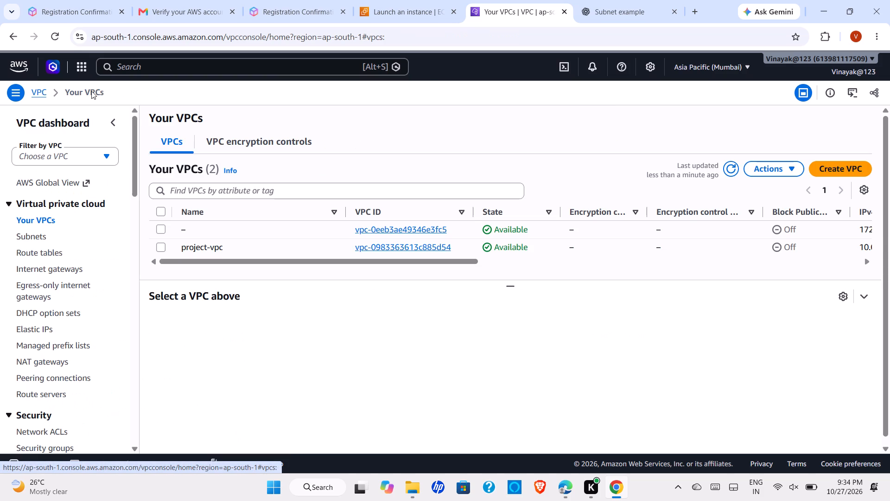
Delete project-vpc together with its associated resources, entering delete as the confirmation text.
left_click(165, 227)
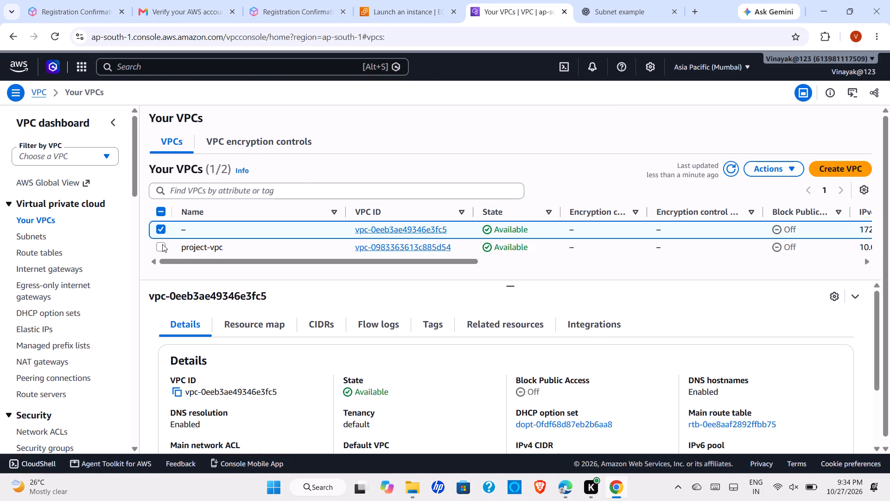
left_click(163, 244)
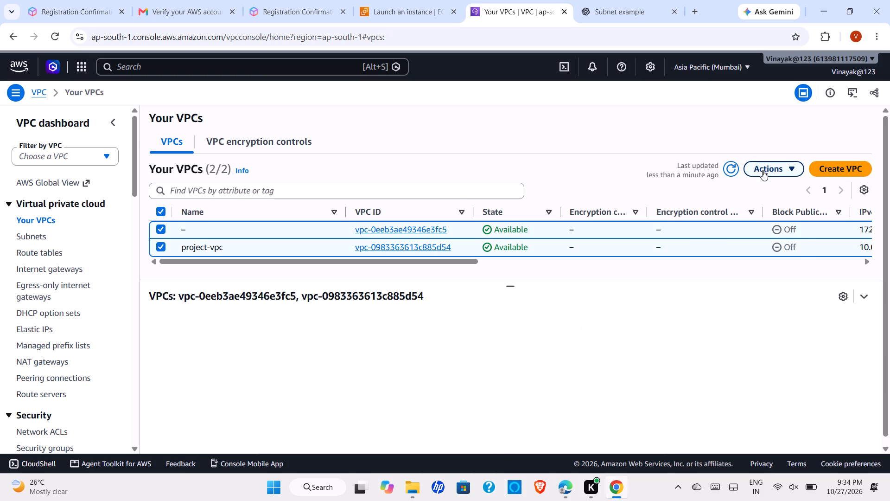
left_click(763, 170)
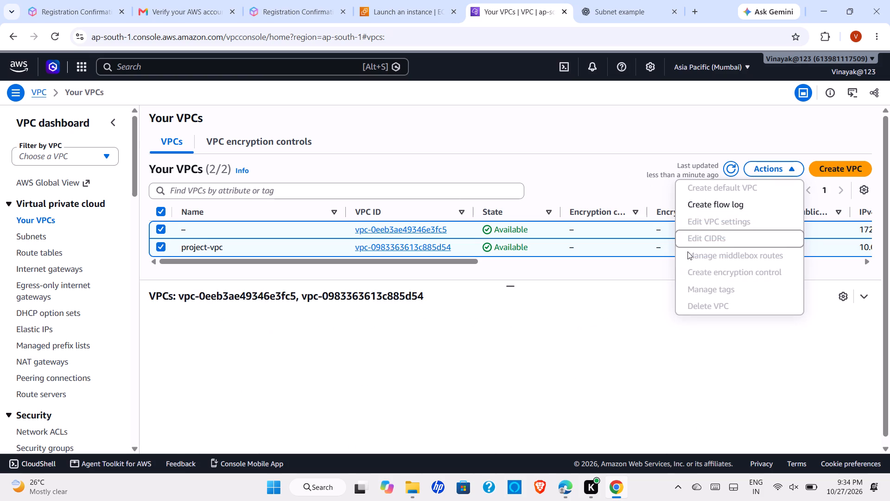
left_click(605, 324)
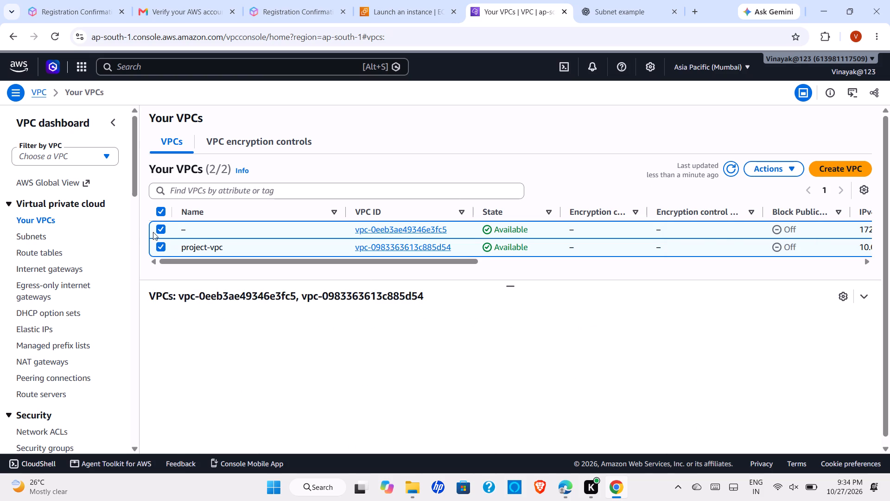
left_click(163, 229)
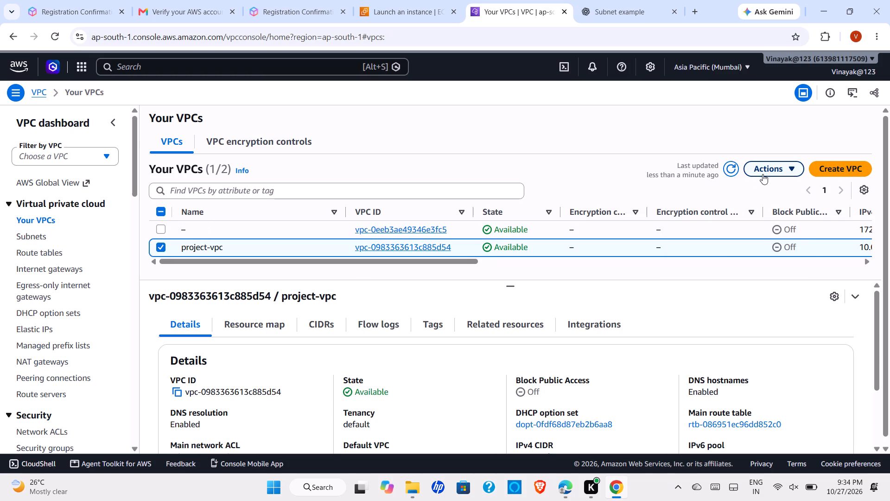
left_click(763, 174)
left_click(733, 309)
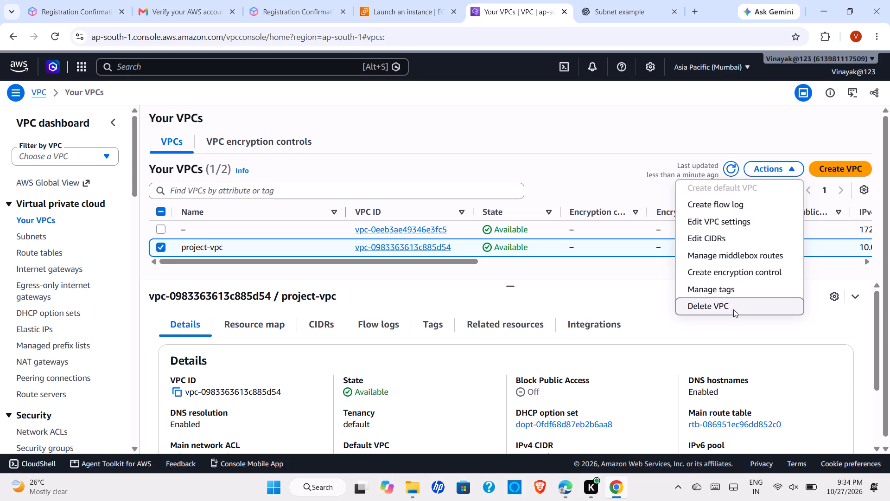
scroll(577, 328, "down", 1)
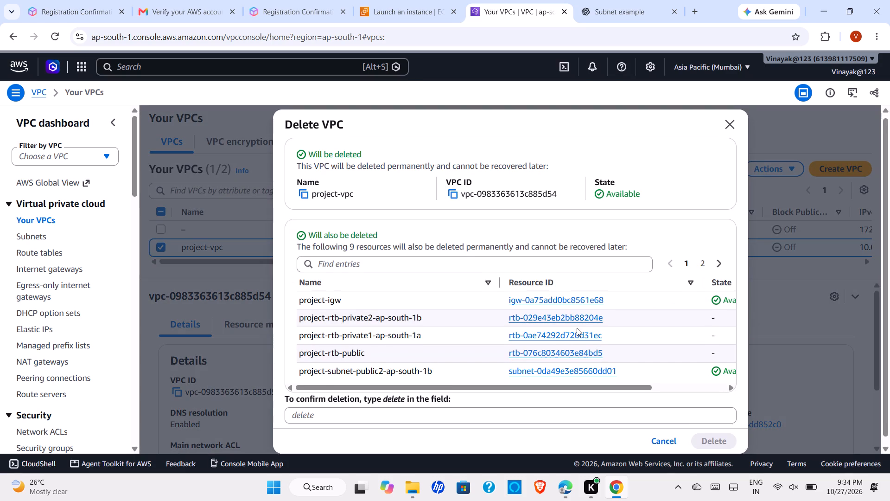
scroll(577, 328, "down", 1)
left_click(510, 404)
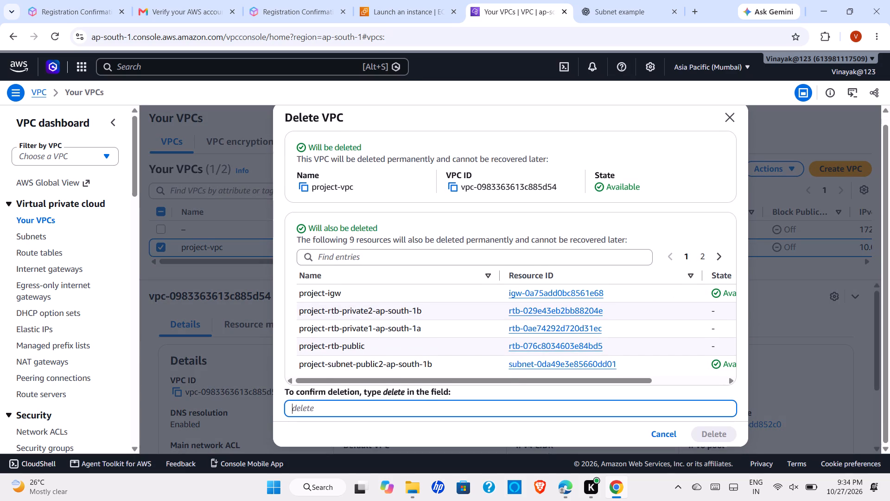
type("delete")
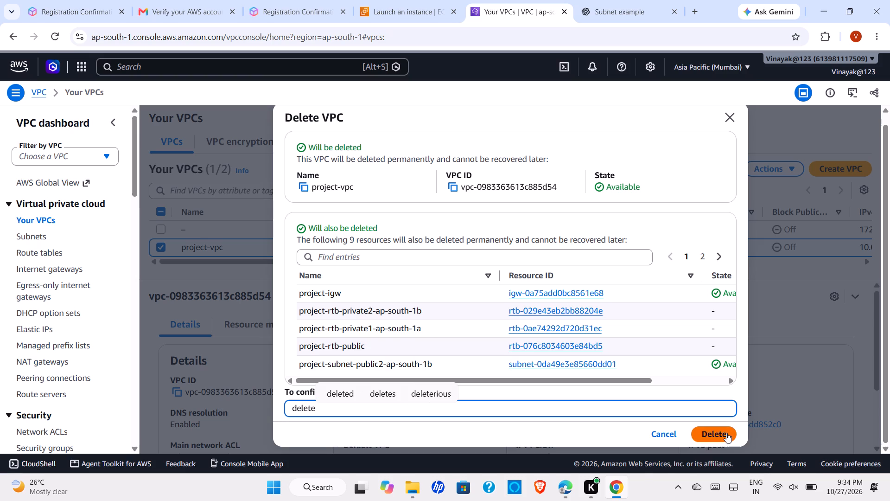
left_click(726, 433)
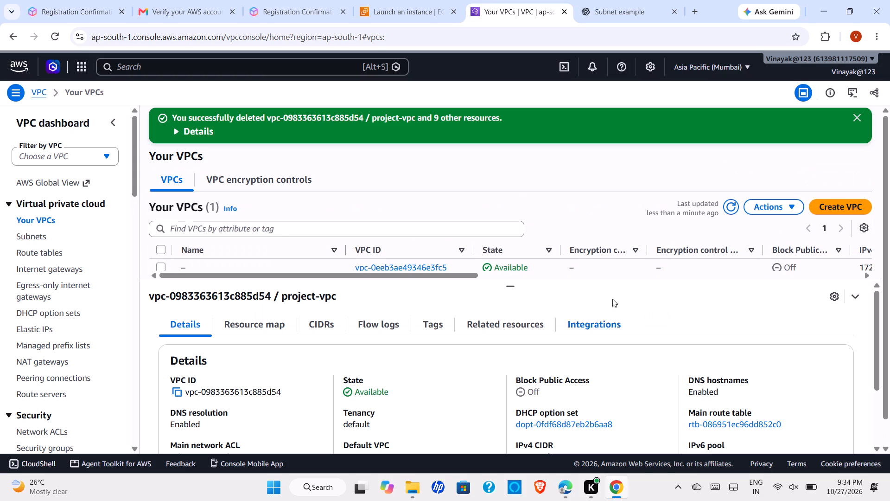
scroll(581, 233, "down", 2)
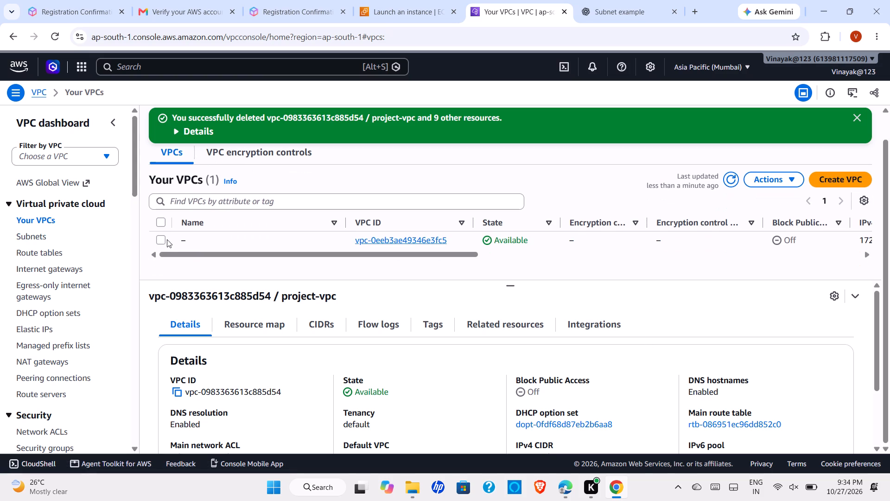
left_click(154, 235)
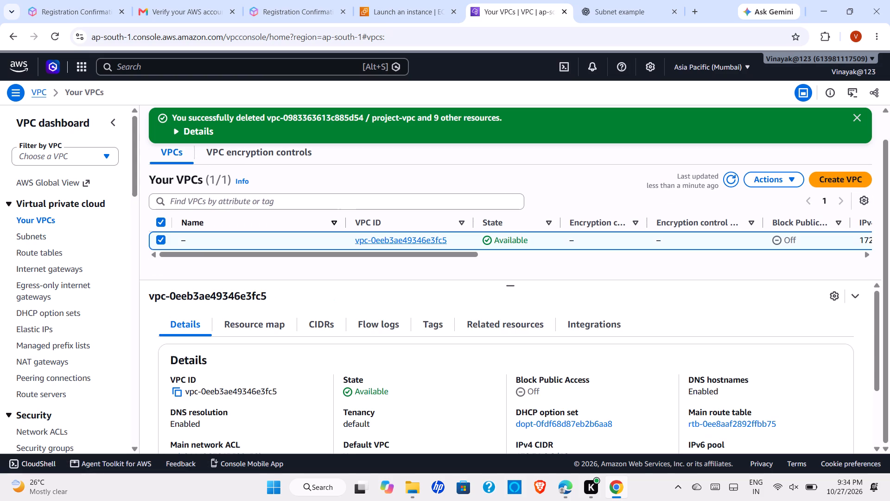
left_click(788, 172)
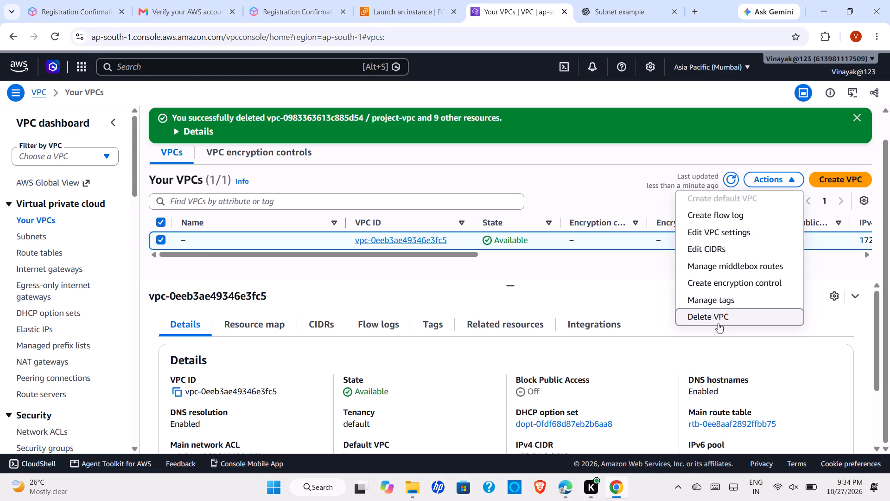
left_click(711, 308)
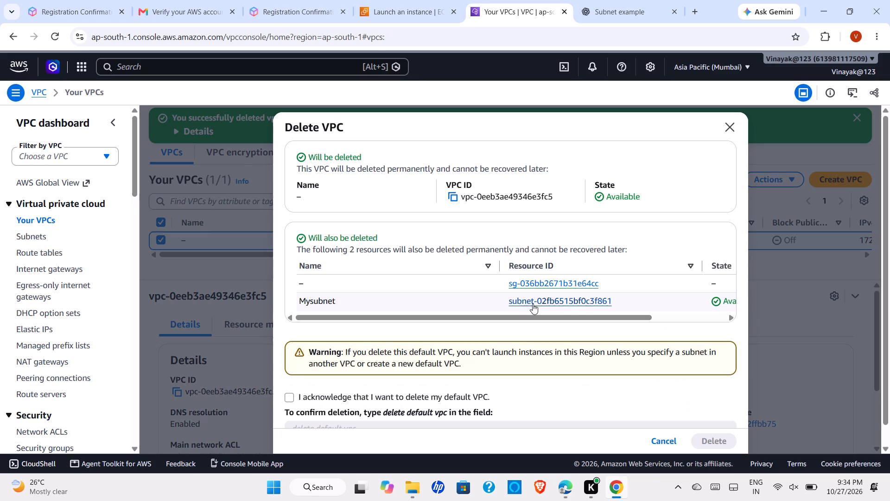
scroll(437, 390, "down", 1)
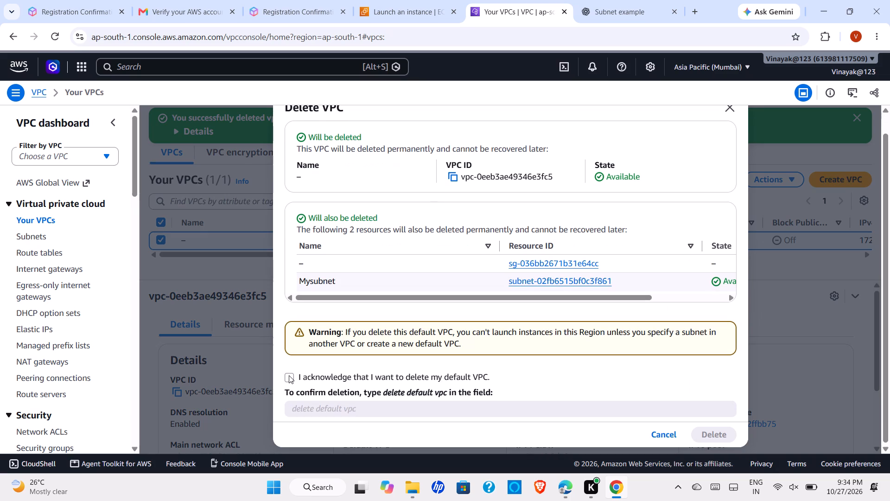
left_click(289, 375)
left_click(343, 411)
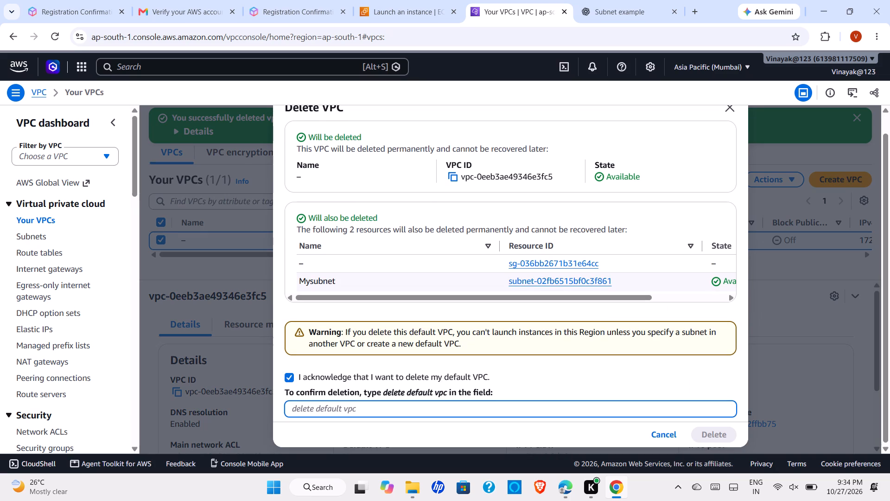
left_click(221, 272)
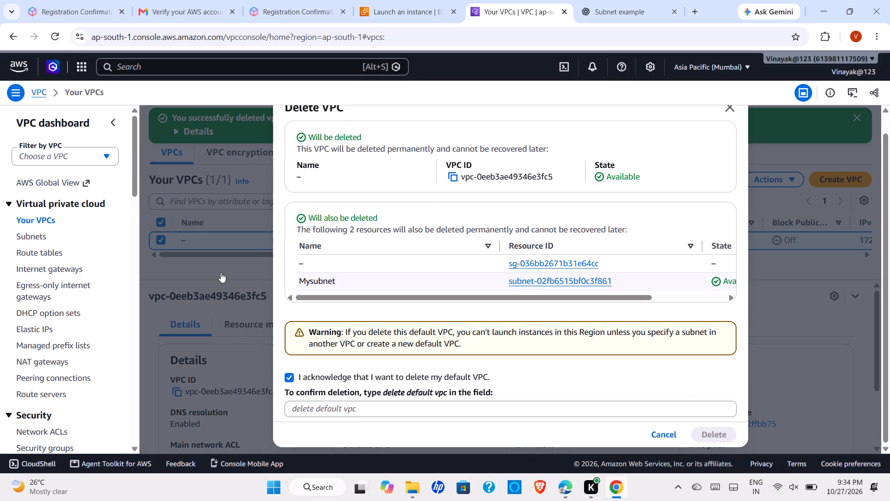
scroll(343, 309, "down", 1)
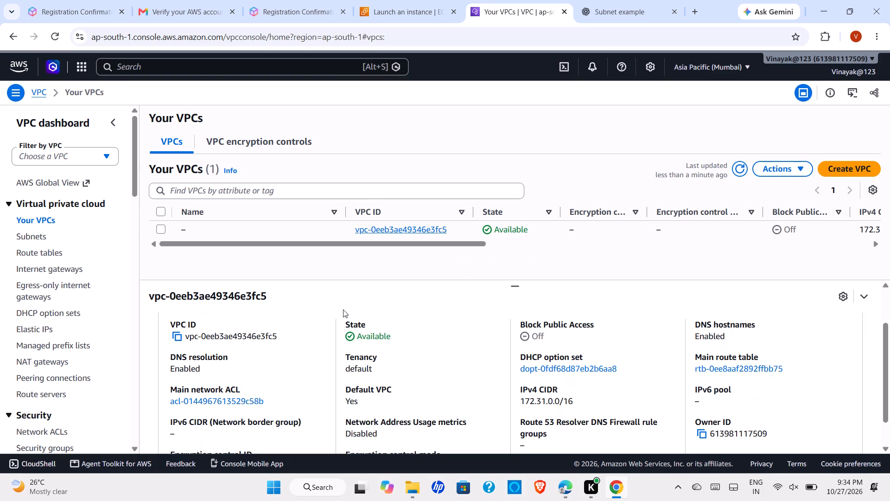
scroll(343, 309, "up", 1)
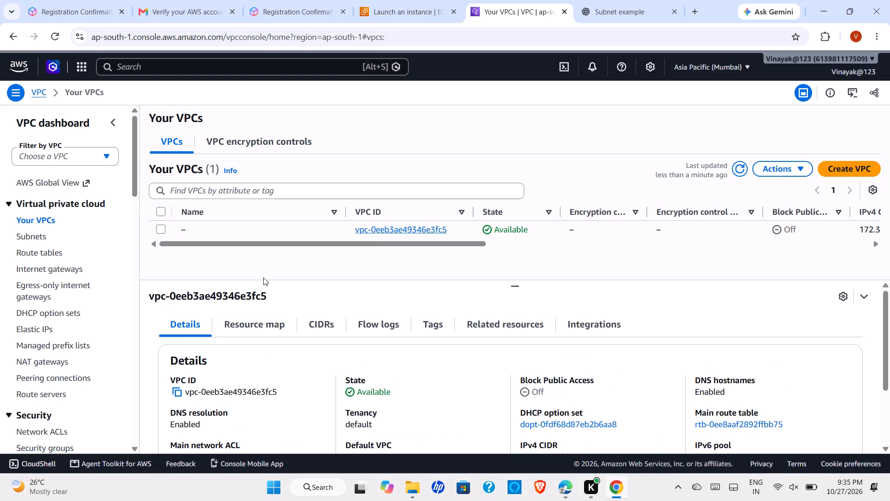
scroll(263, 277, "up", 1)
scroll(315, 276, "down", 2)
Return to the AWS Console Home and look over the recently visited services, down to S3.
left_click(17, 69)
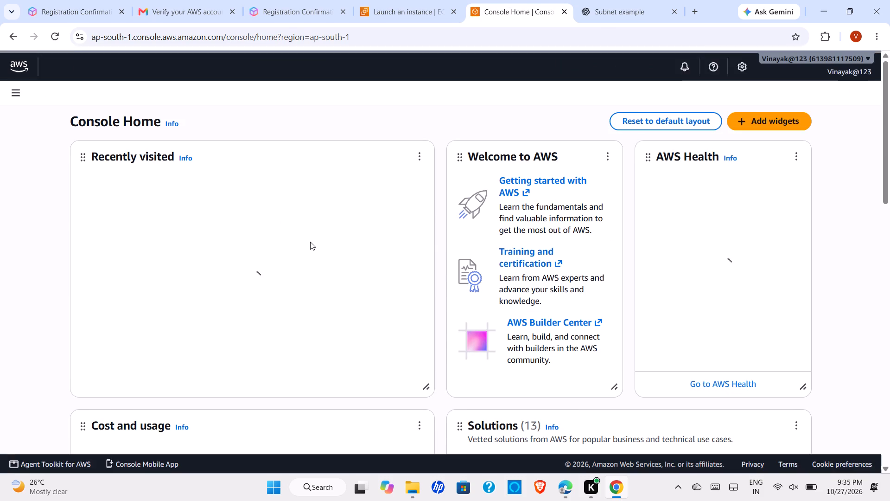
scroll(368, 237, "down", 1)
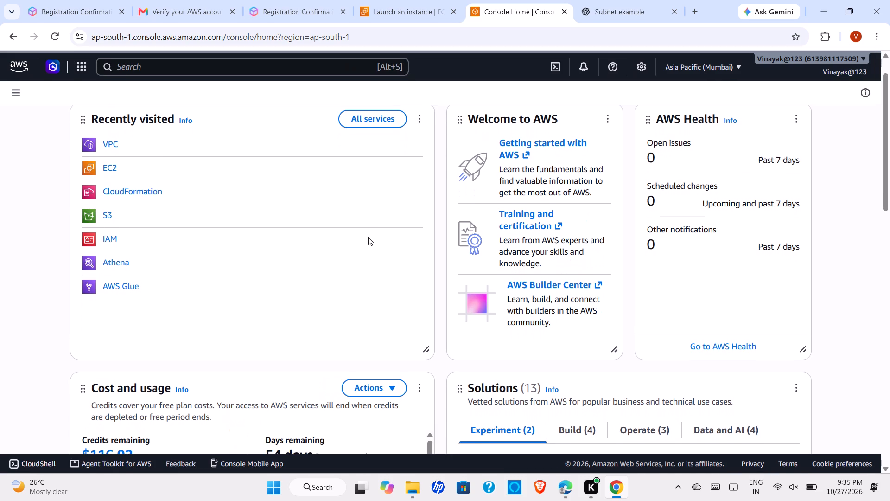
scroll(156, 243, "up", 1)
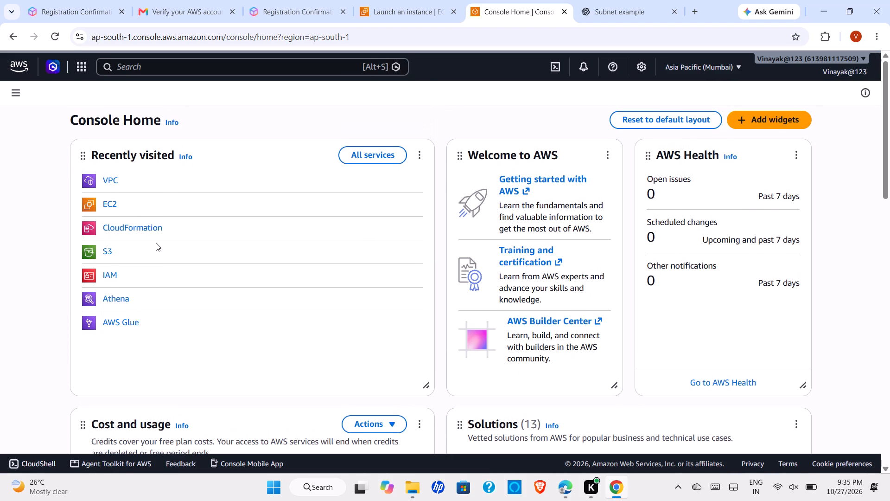
scroll(156, 243, "up", 1)
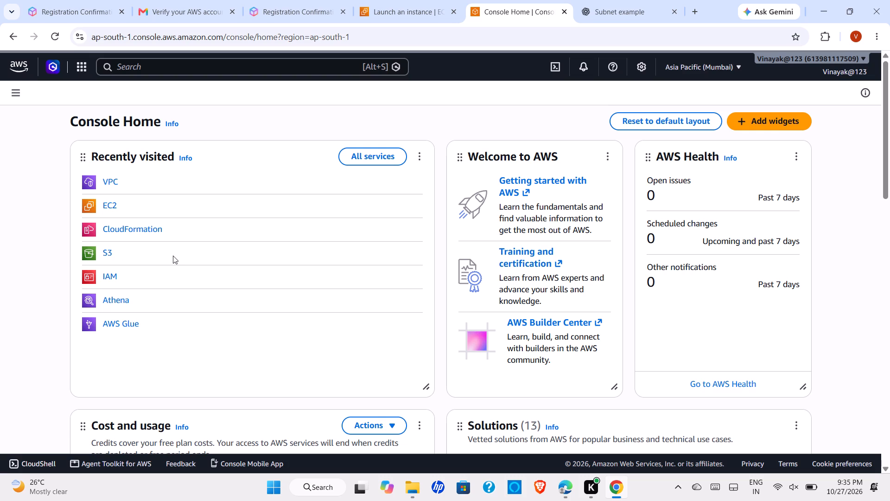
left_click(102, 252)
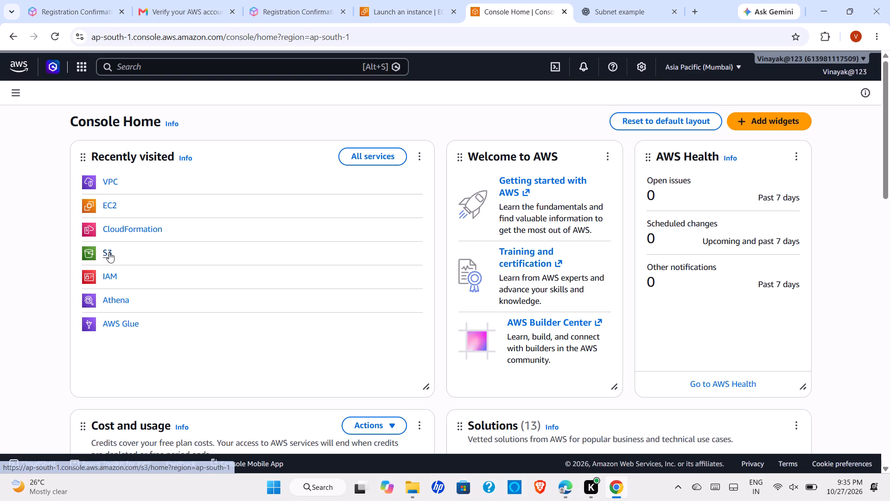
Switch to Experiment No 1.pdf in Microsoft Edge and check its instance summary and last page.
key("alt+Tab")
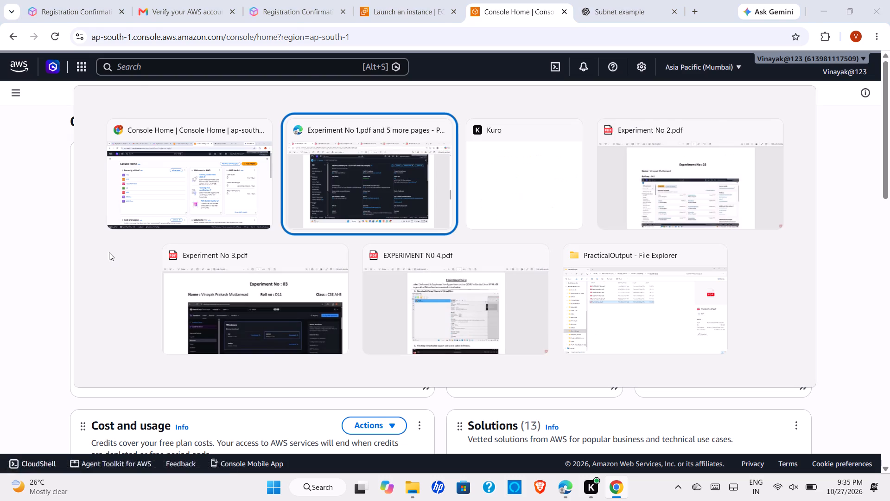
scroll(235, 192, "up", 1)
scroll(236, 180, "down", 1)
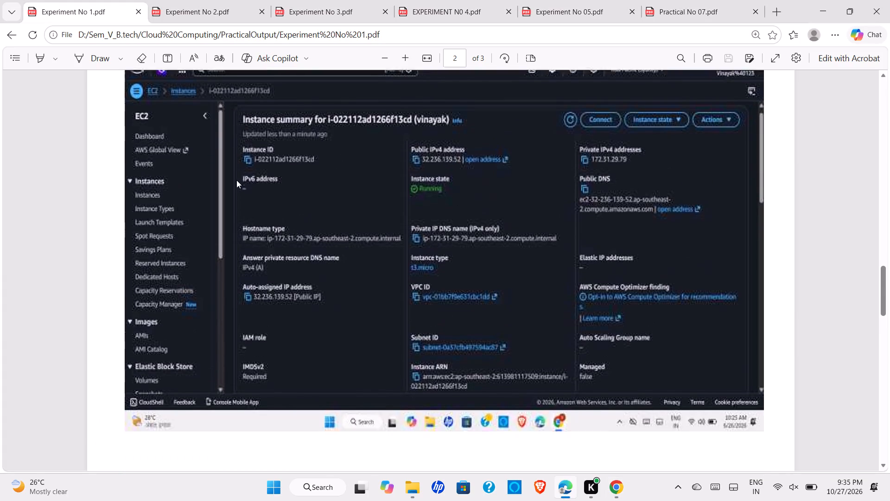
scroll(236, 180, "down", 7)
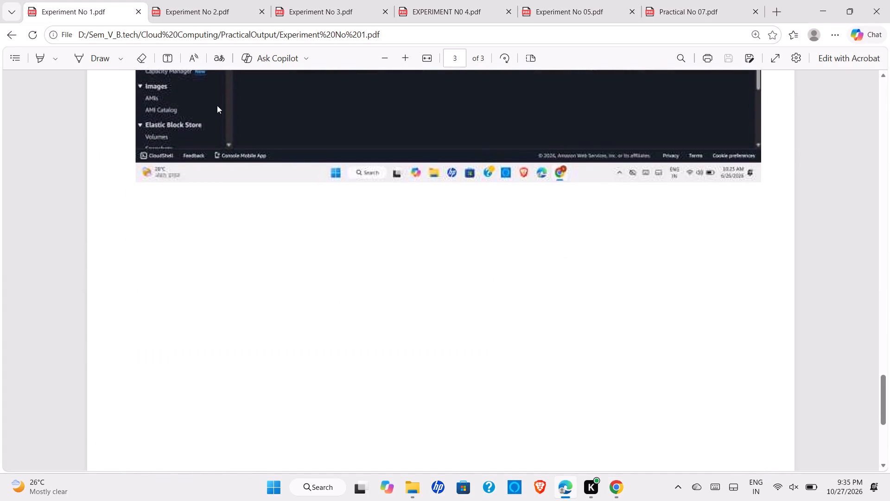
Read through Experiment No 2.pdf to the last page, covering the VPC creation, subnet and CIDR editing screenshots.
left_click(208, 3)
scroll(324, 233, "down", 1)
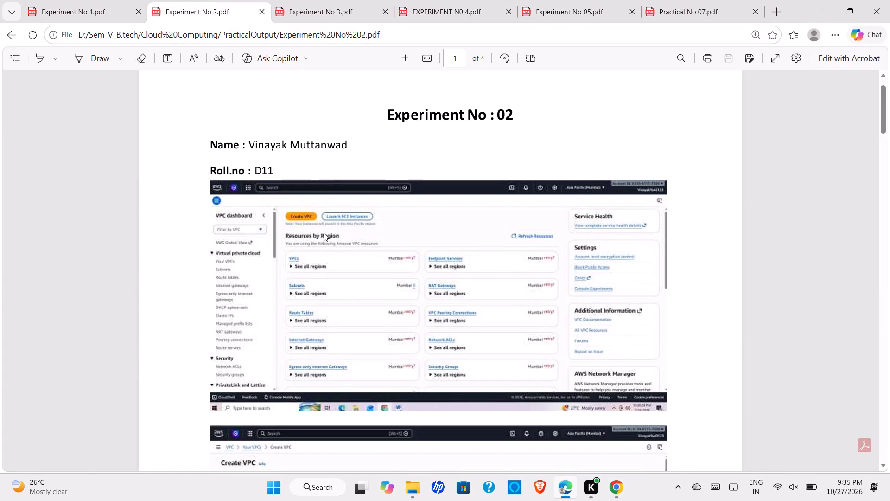
scroll(324, 233, "down", 2)
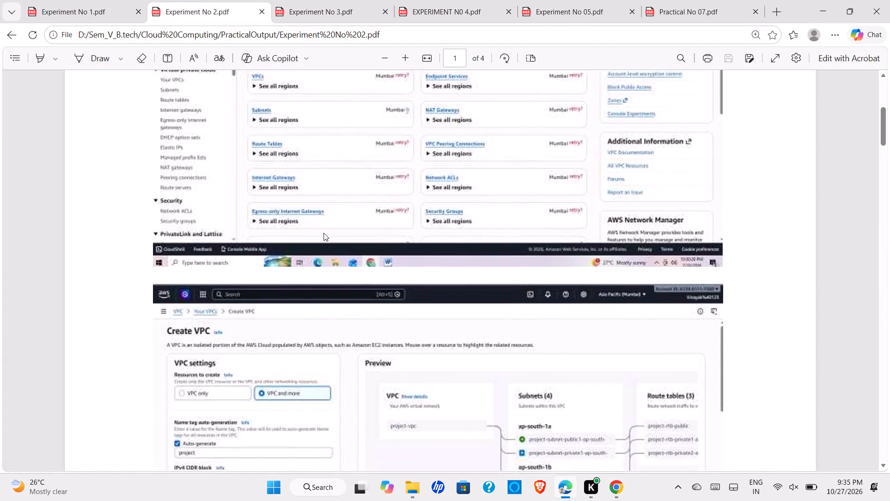
scroll(324, 233, "down", 4)
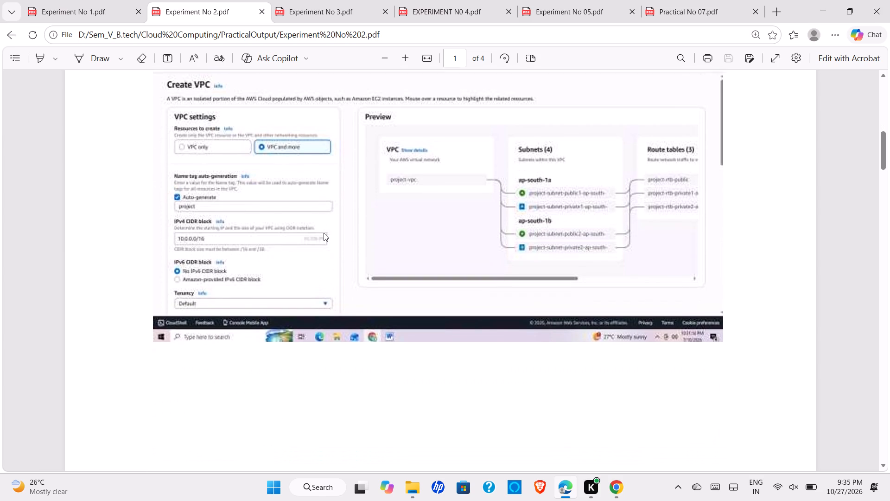
scroll(324, 233, "down", 3)
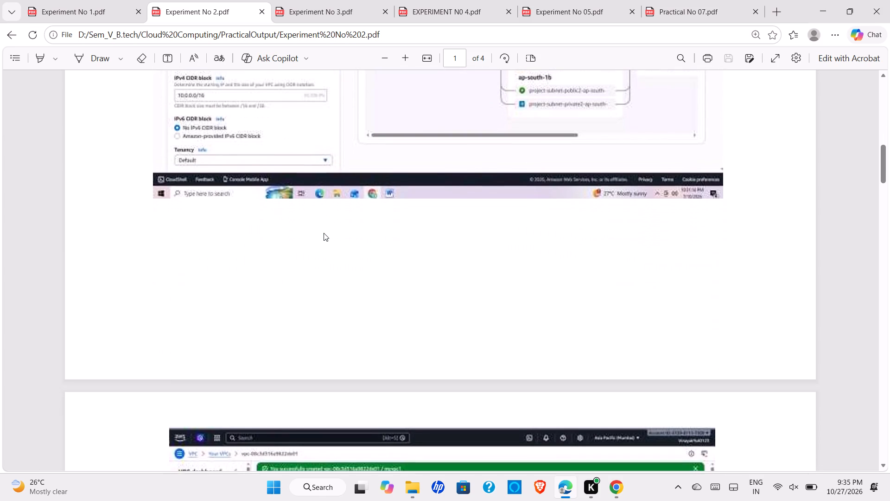
scroll(324, 233, "down", 2)
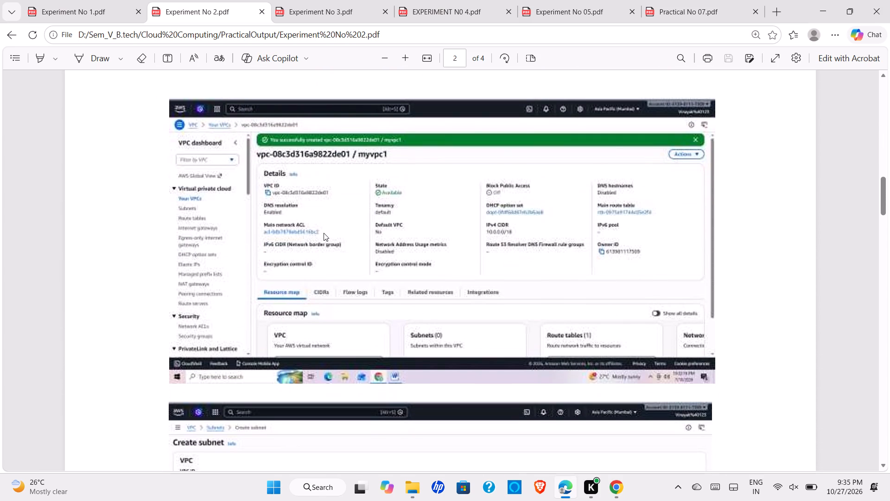
scroll(324, 233, "down", 2)
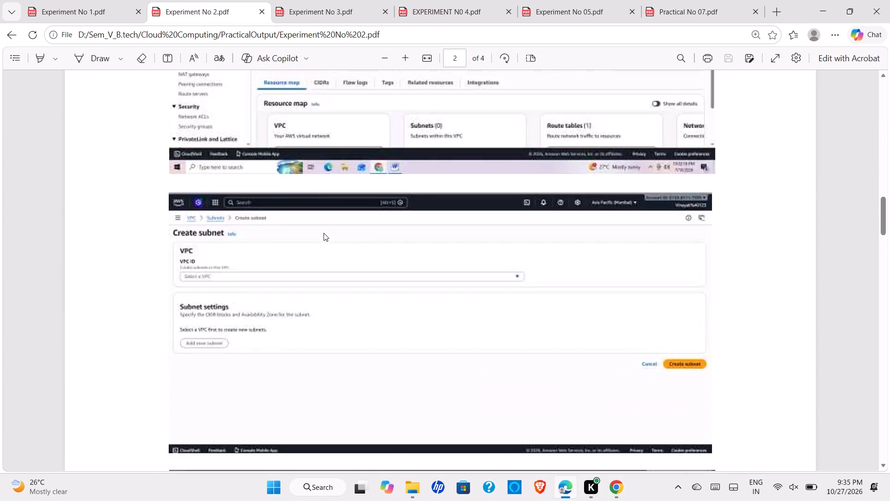
scroll(324, 233, "down", 3)
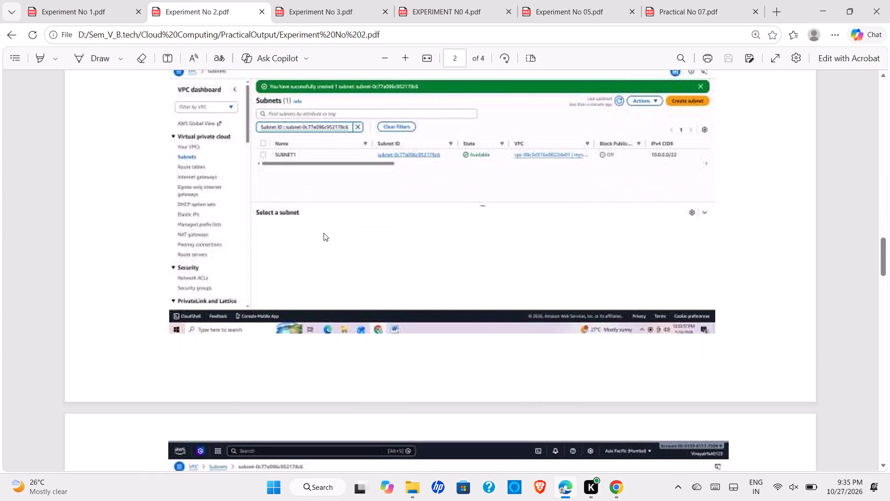
scroll(324, 233, "down", 2)
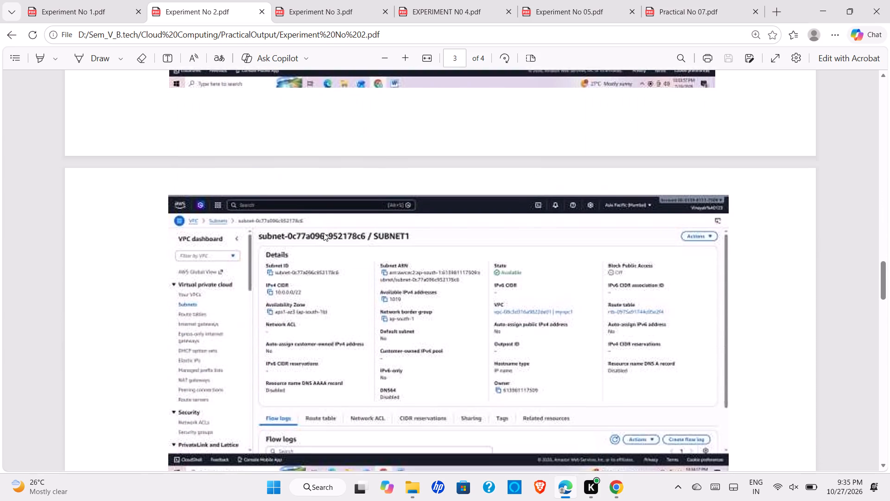
scroll(324, 233, "down", 2)
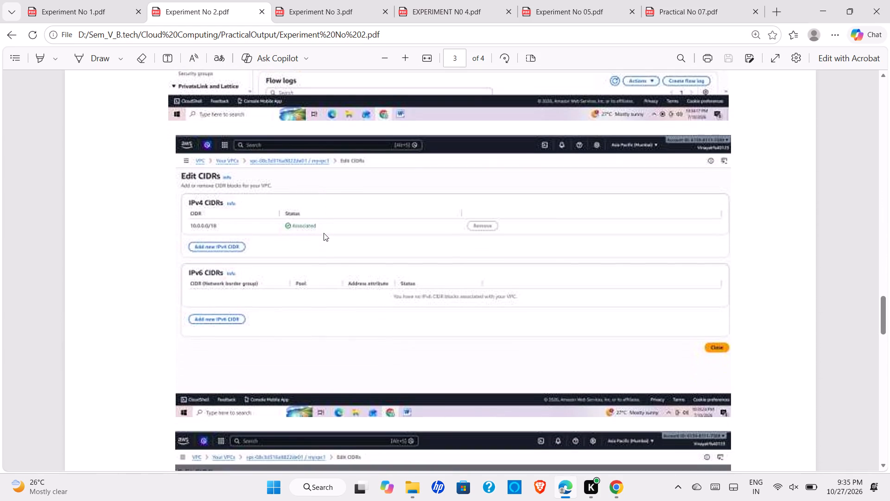
scroll(324, 233, "down", 2)
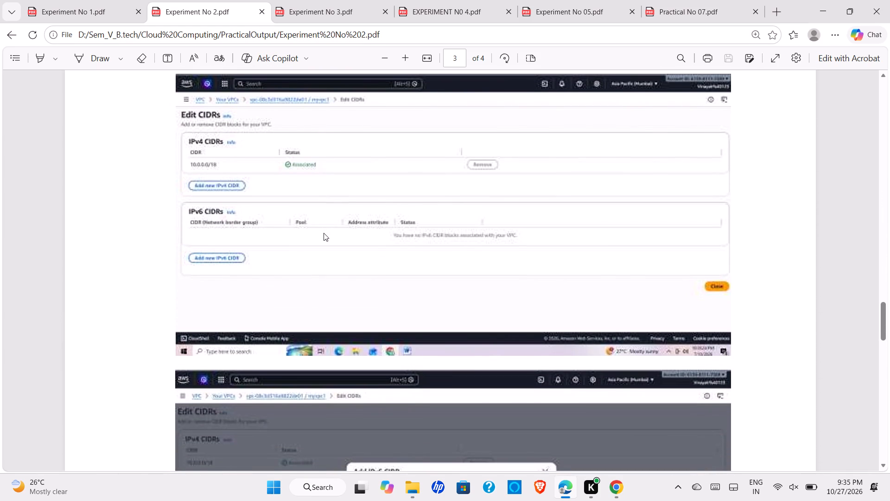
scroll(324, 233, "down", 1)
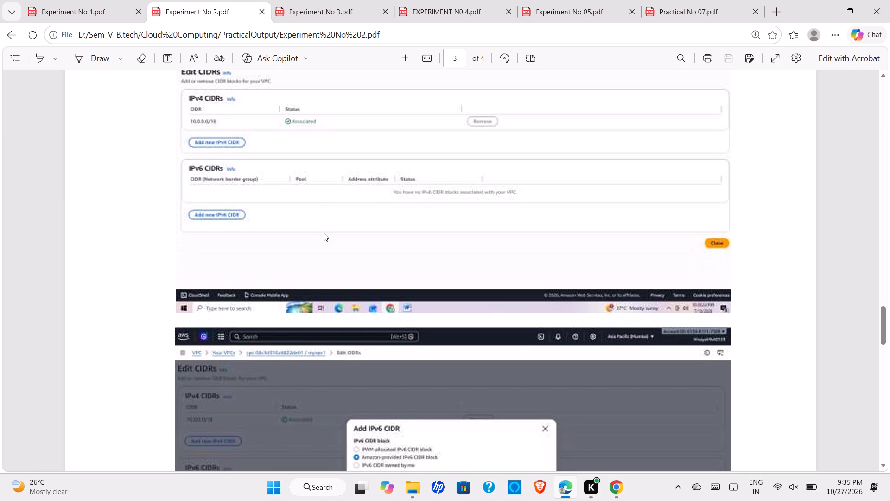
scroll(324, 233, "down", 2)
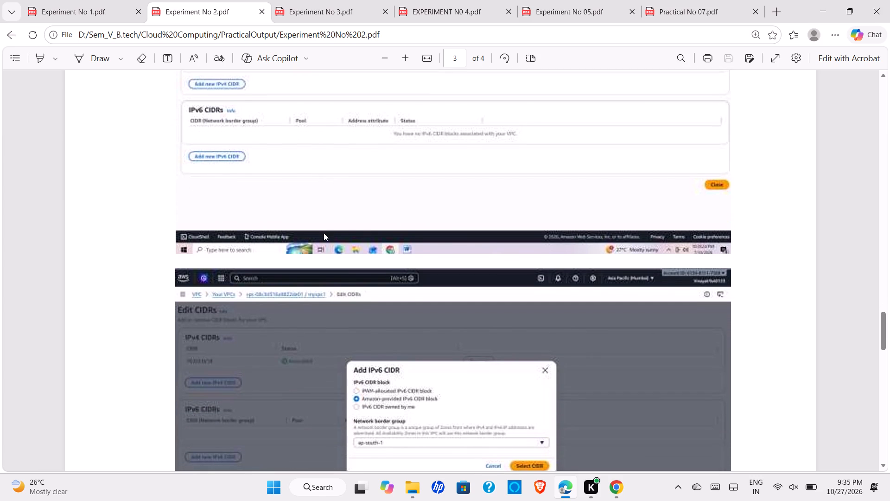
scroll(324, 233, "down", 4)
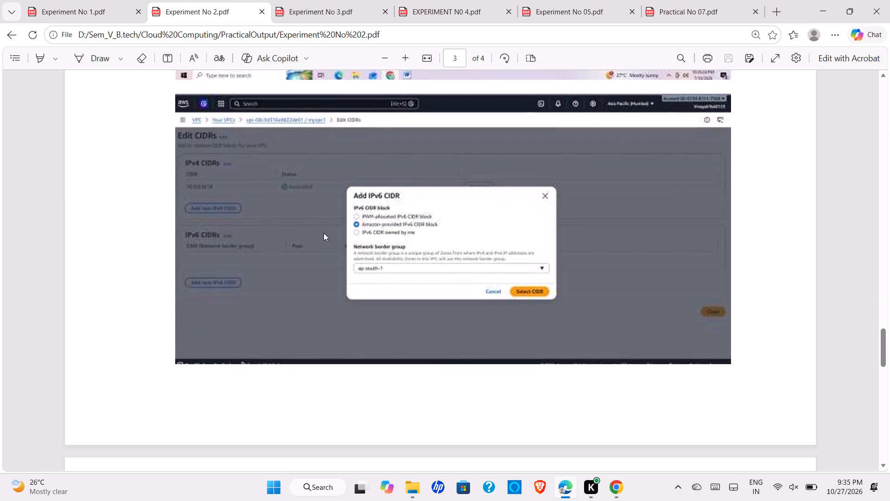
scroll(324, 233, "down", 5)
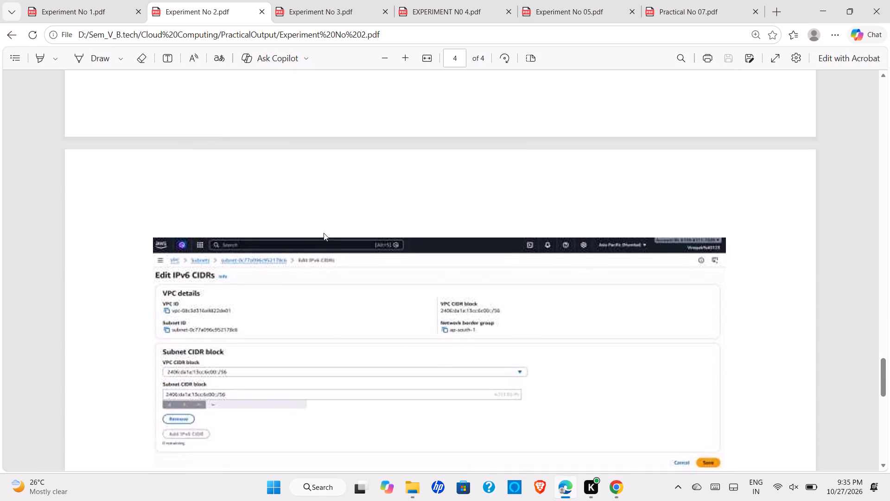
scroll(324, 233, "down", 4)
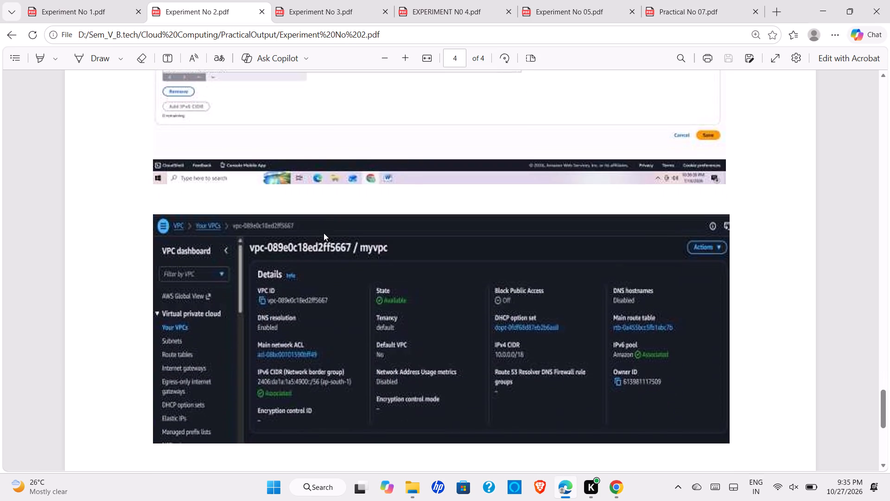
scroll(324, 233, "down", 2)
Open Experiment No 3.pdf and review its first page on installing Terraform and setting the environment variable.
left_click(322, 14)
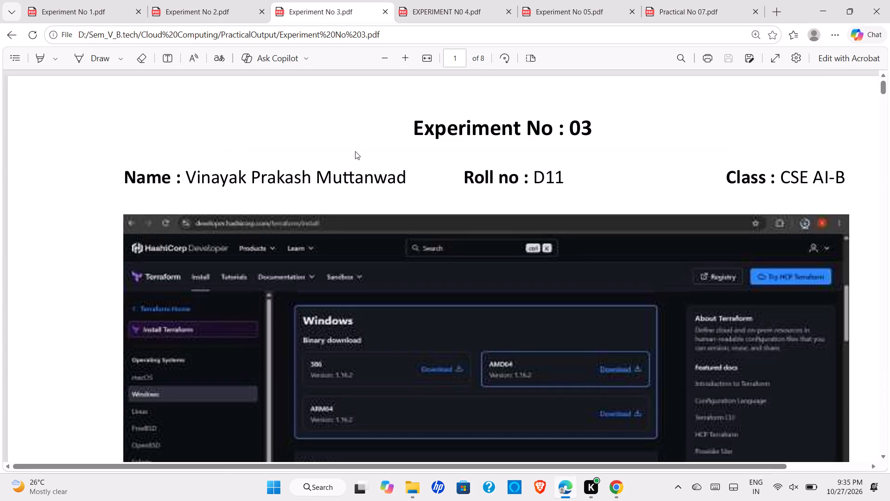
scroll(361, 202, "down", 2)
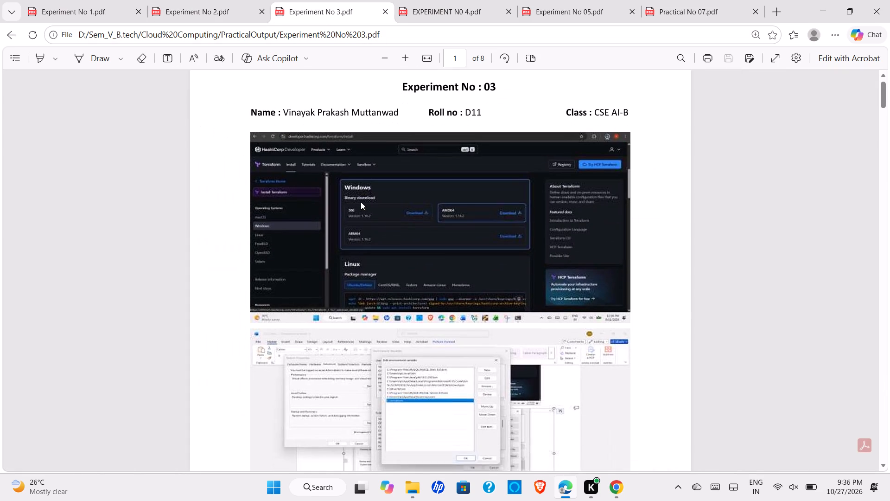
scroll(361, 202, "down", 1)
scroll(361, 202, "up", 2)
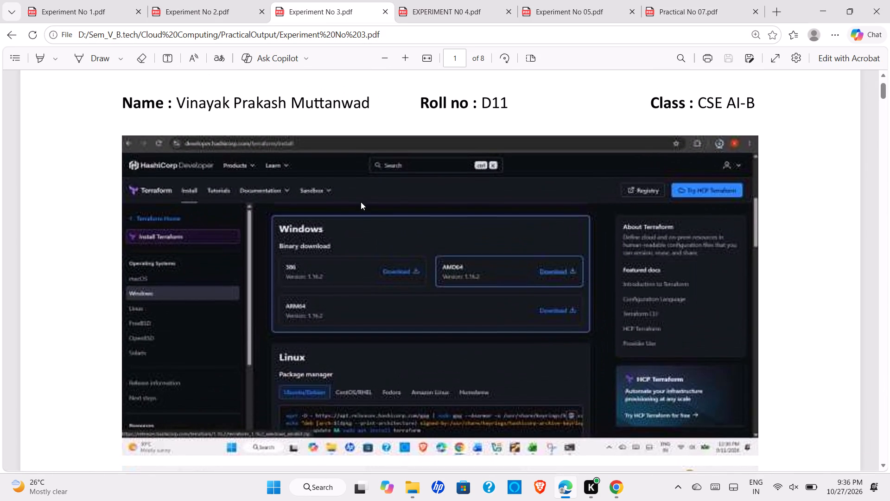
scroll(361, 202, "up", 1)
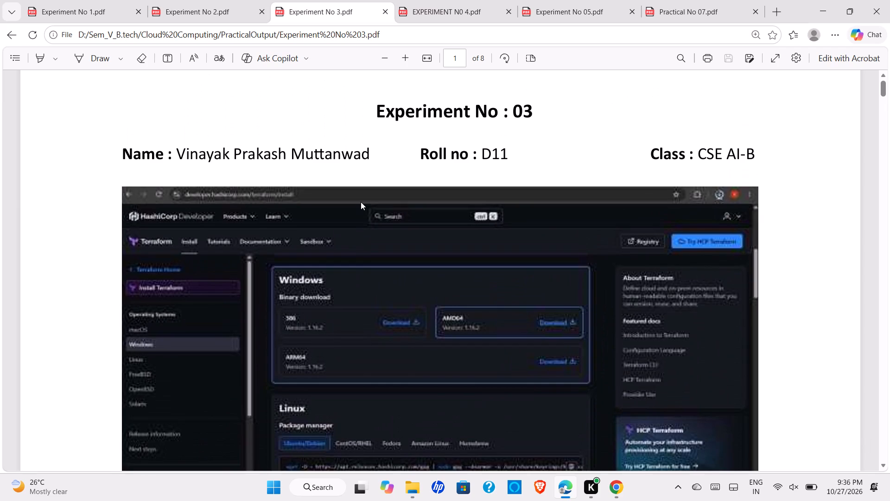
scroll(361, 202, "down", 2)
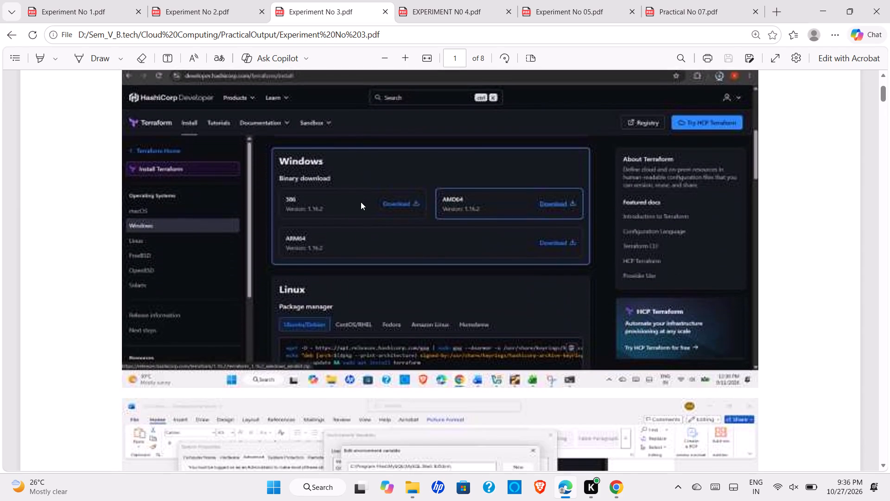
scroll(361, 202, "down", 3)
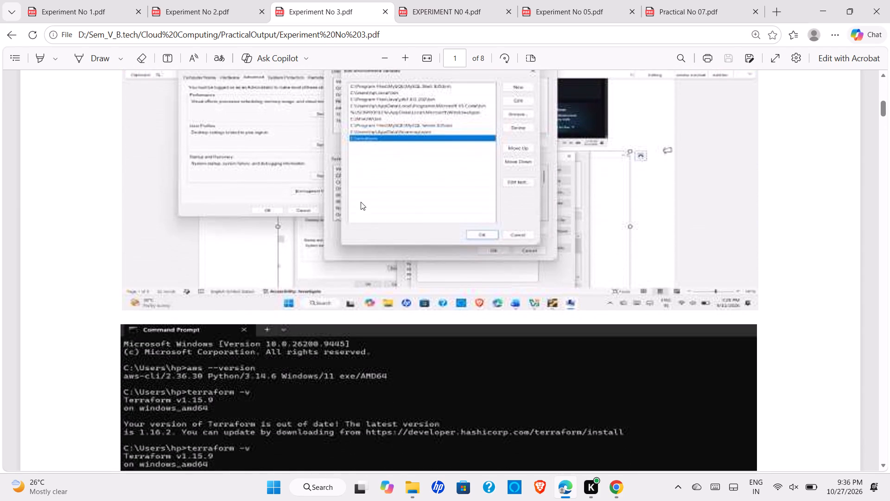
scroll(361, 202, "down", 2)
scroll(356, 180, "up", 7)
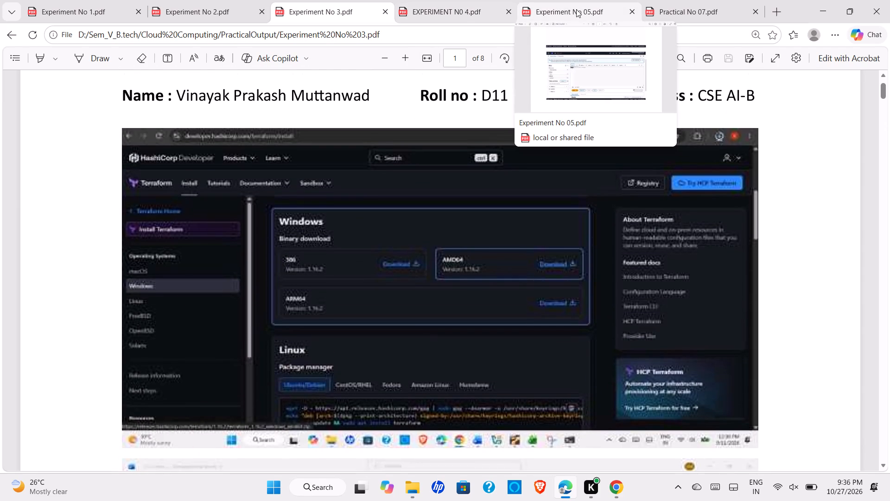
Open Experiment No 05.pdf and examine the S3 Create bucket configuration on its first page.
left_click(576, 9)
scroll(382, 222, "up", 5)
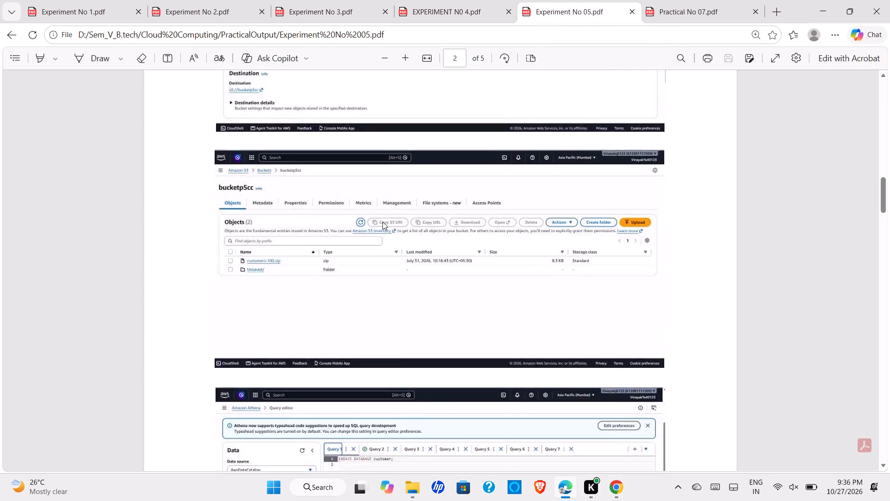
scroll(382, 222, "up", 6)
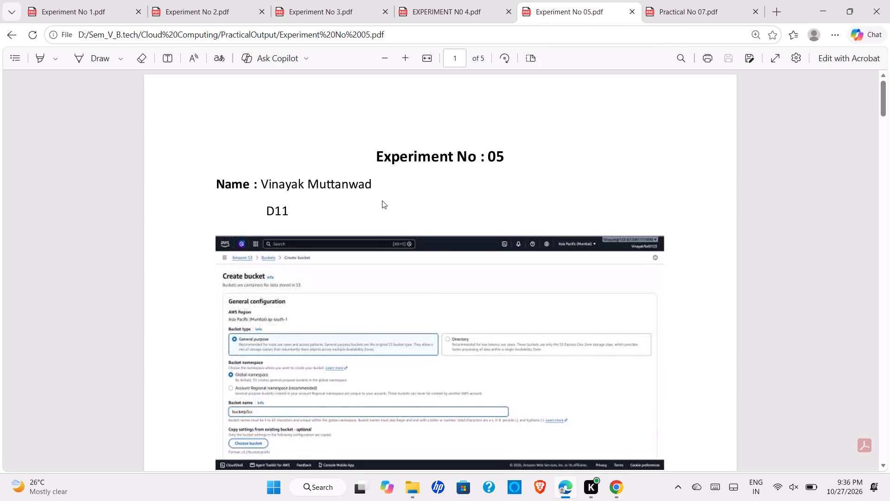
scroll(382, 200, "down", 2)
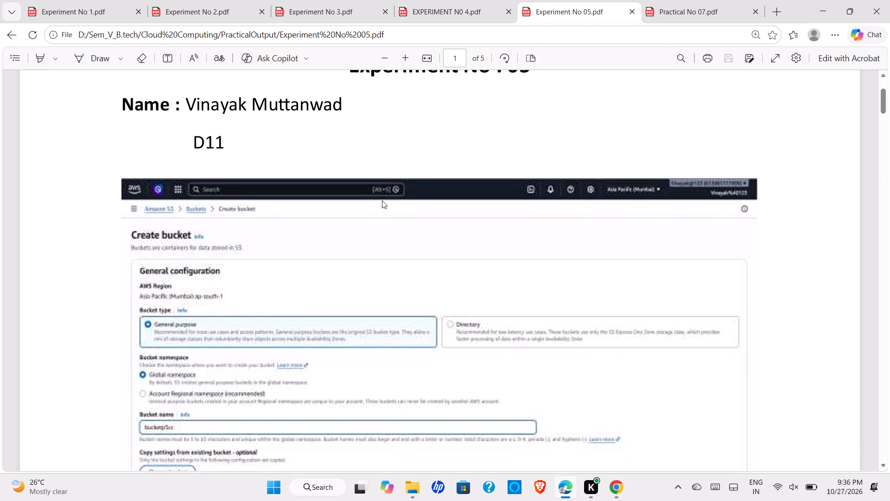
scroll(382, 200, "down", 1)
scroll(329, 206, "down", 1)
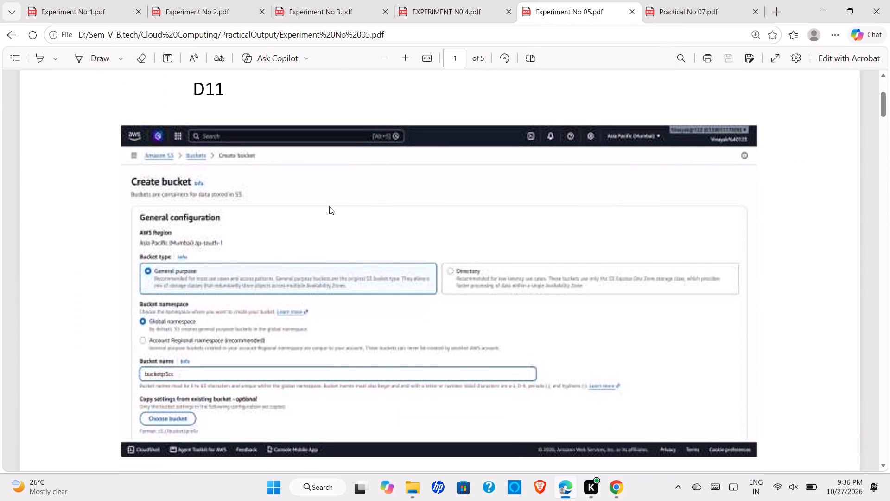